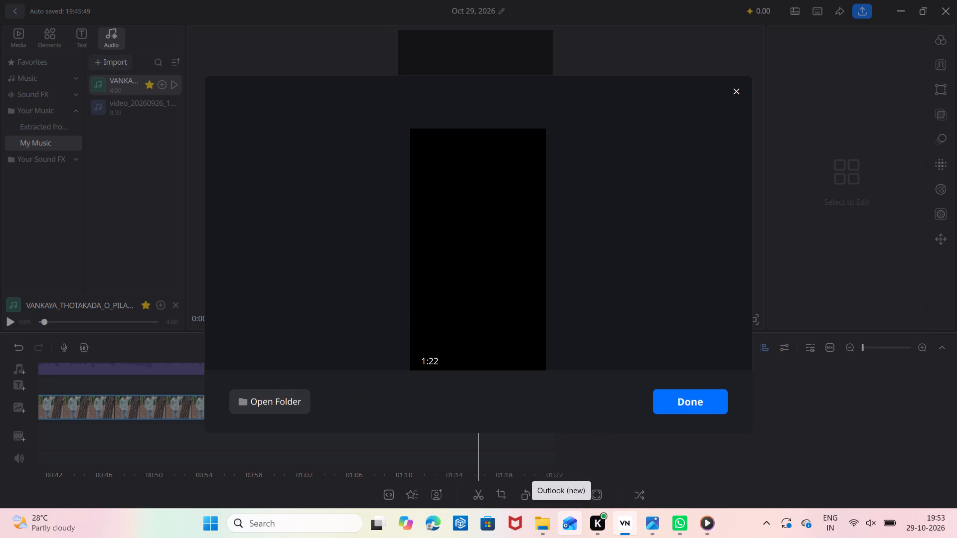
Close the finished video export window.
{"action": "left_click", "coordinate": [704, 402]}
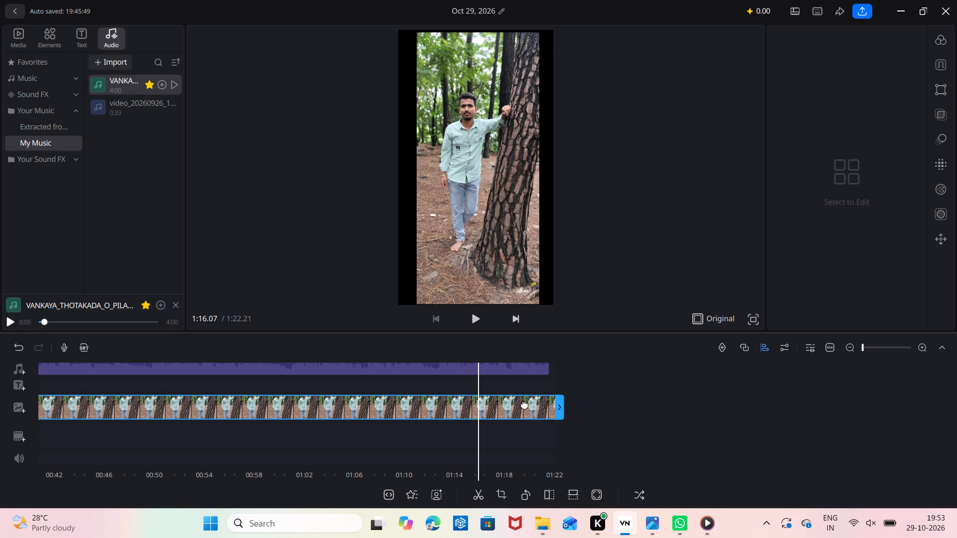
Delete the overlay photo clip of the man leaning on the tree from the timeline.
{"action": "left_click_drag", "start_coordinate": [503, 409], "coordinate": [956, 408]}
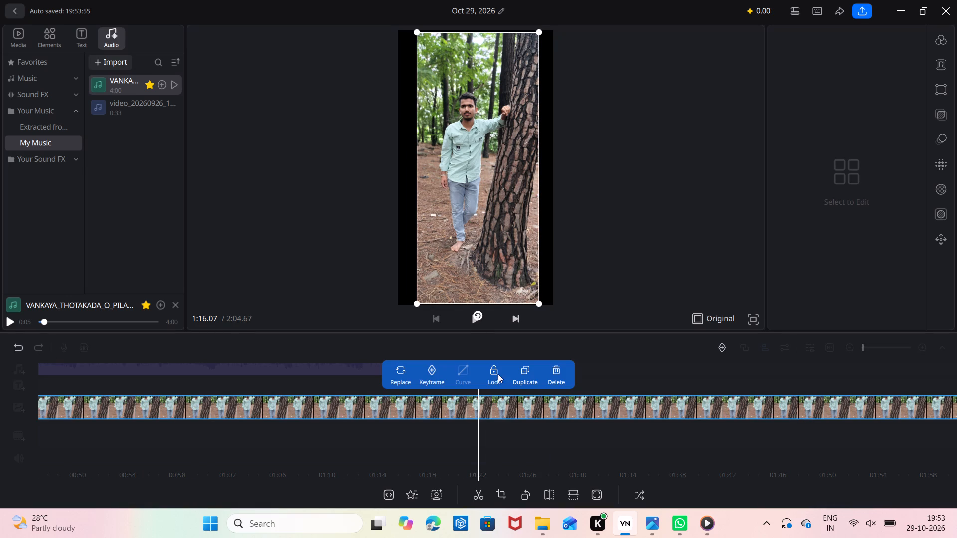
{"action": "left_click", "coordinate": [552, 372]}
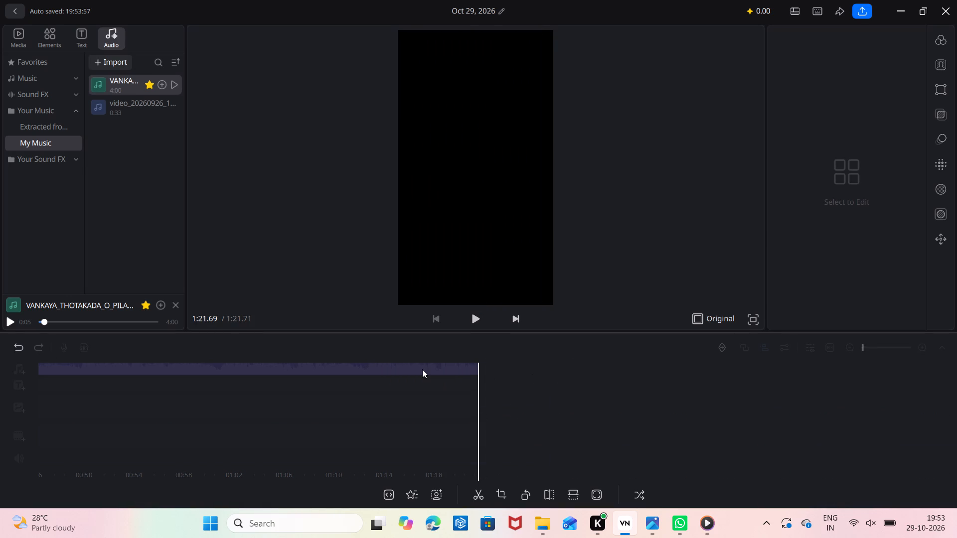
Delete the song clip from the timeline's music track.
{"action": "left_click_drag", "start_coordinate": [422, 369], "coordinate": [956, 414]}
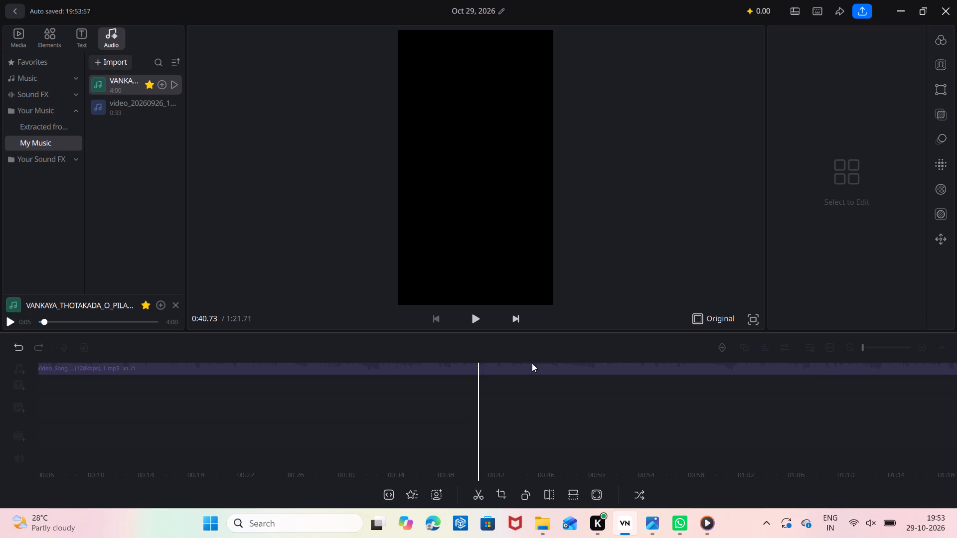
{"action": "left_click", "coordinate": [534, 364]}
{"action": "right_click", "coordinate": [534, 365]}
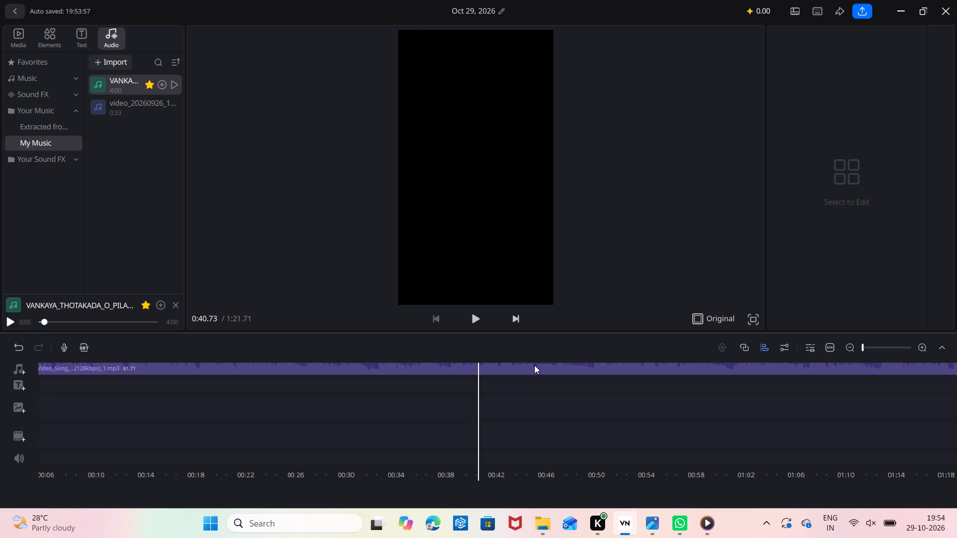
{"action": "right_click", "coordinate": [534, 365]}
{"action": "right_click", "coordinate": [534, 365]}
{"action": "left_click", "coordinate": [534, 365]}
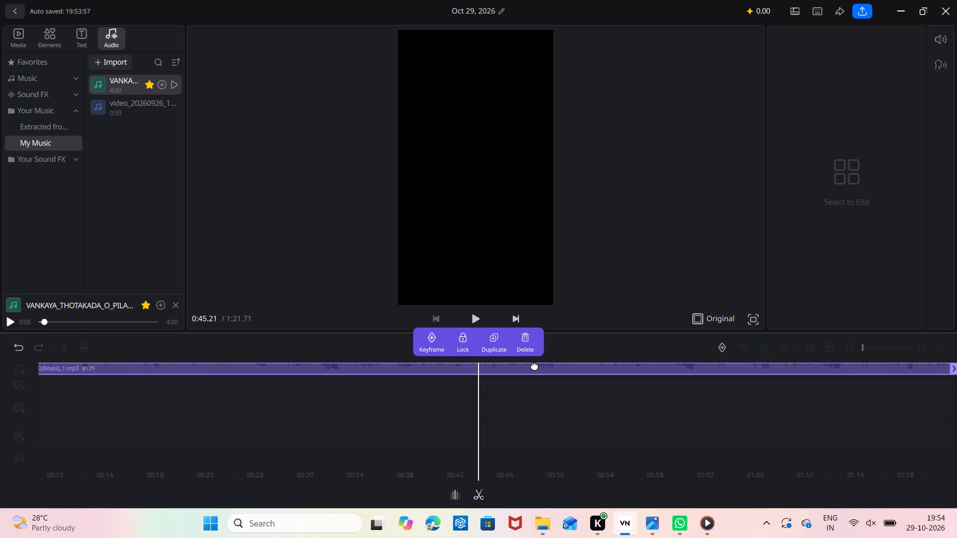
{"action": "left_click", "coordinate": [530, 347]}
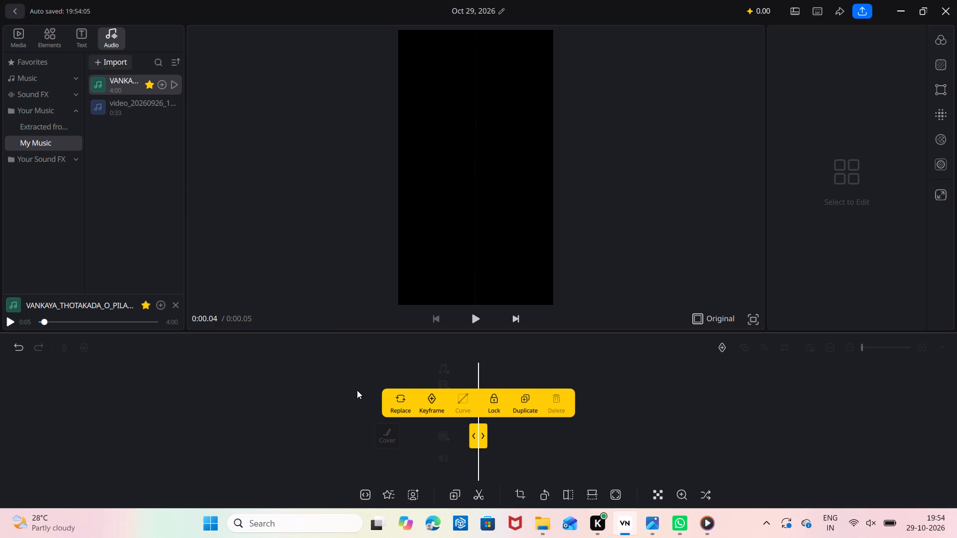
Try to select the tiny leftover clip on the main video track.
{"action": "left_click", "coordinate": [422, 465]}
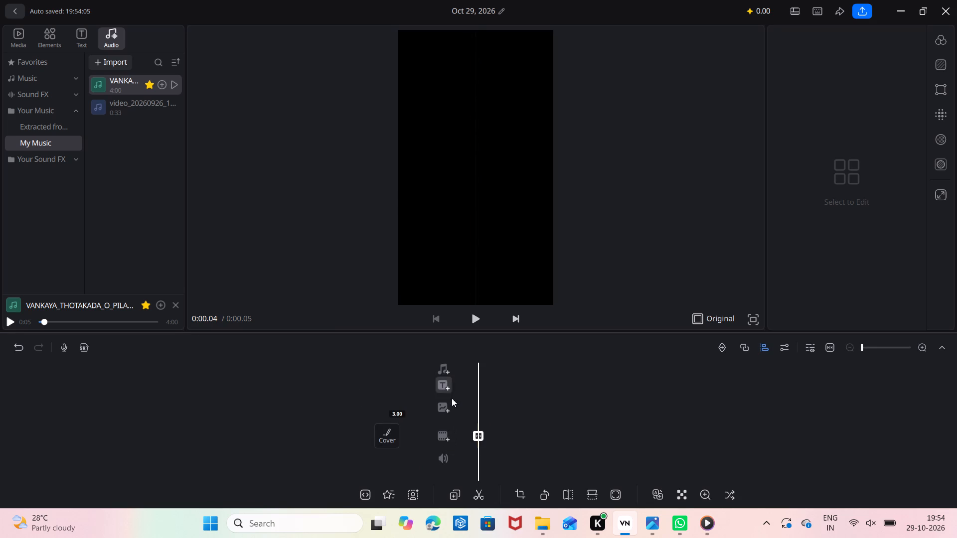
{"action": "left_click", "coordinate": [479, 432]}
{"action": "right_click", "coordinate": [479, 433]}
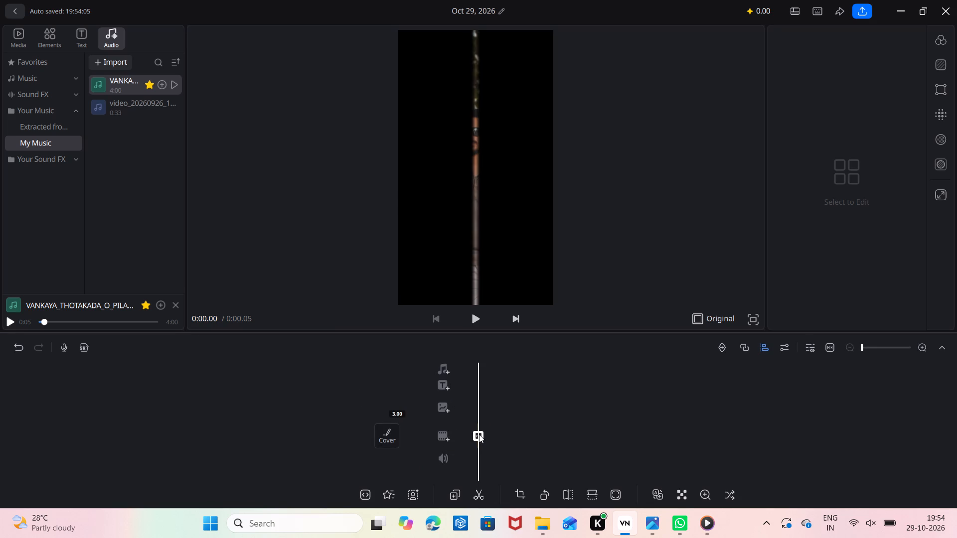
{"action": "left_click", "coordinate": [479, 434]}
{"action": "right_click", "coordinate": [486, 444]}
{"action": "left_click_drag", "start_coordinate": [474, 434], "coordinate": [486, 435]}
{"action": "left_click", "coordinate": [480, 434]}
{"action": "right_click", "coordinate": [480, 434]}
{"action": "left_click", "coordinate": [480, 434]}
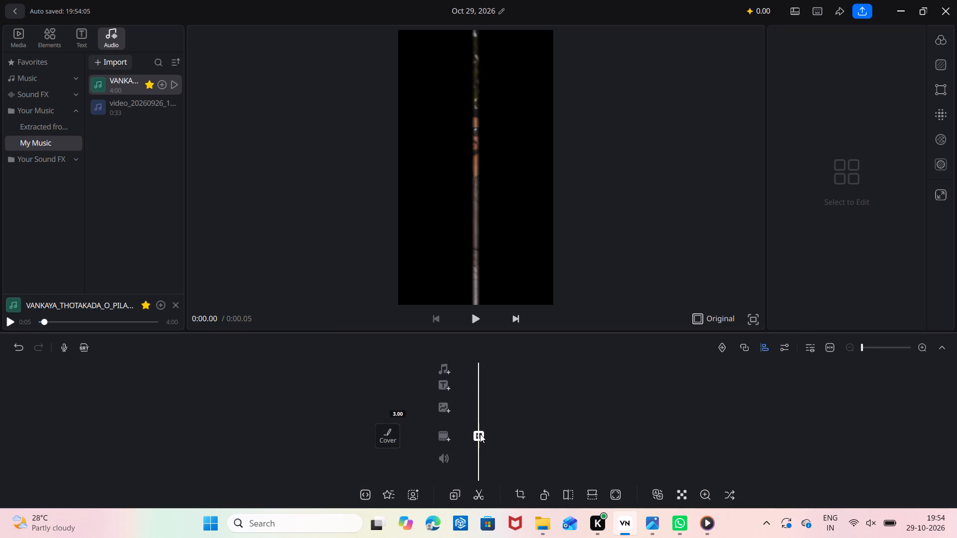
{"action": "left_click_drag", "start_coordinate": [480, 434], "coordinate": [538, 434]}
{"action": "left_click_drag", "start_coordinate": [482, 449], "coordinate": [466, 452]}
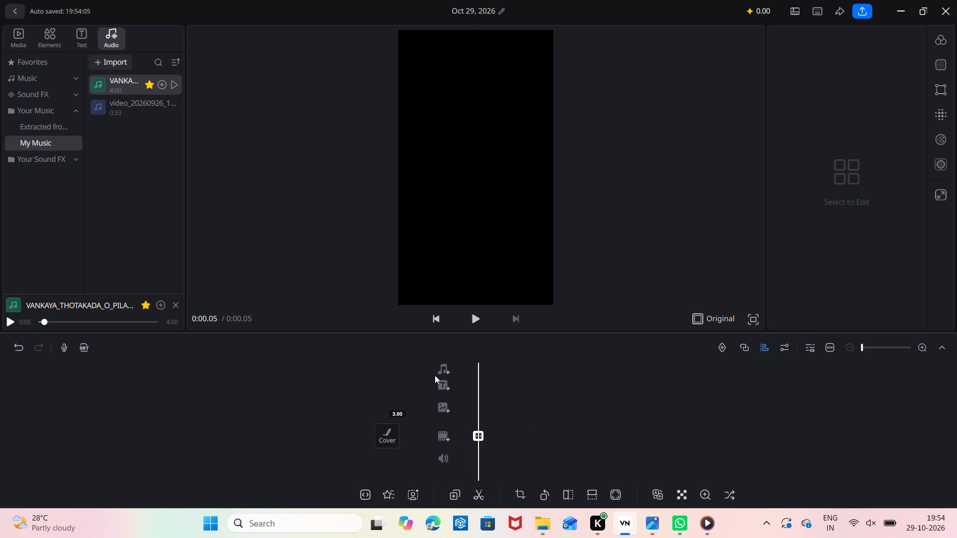
Add the photo IMG_20260112_104905_1 from the Gallery folder to the overlay track.
{"action": "left_click", "coordinate": [438, 408]}
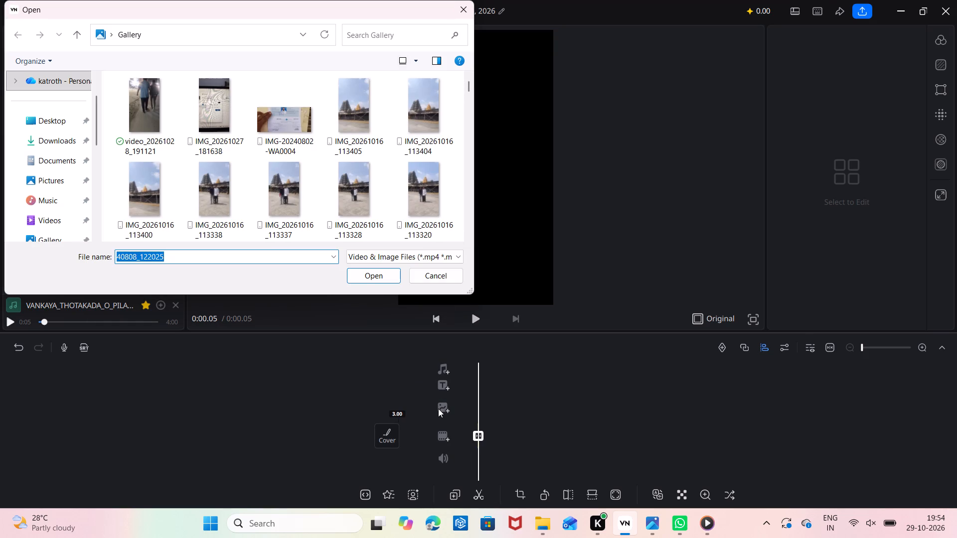
{"action": "scroll", "coordinate": [298, 253], "scroll_direction": "down", "scroll_amount": 5}
{"action": "scroll", "coordinate": [30, 204], "scroll_direction": "down", "scroll_amount": 1}
{"action": "left_click", "coordinate": [69, 184]}
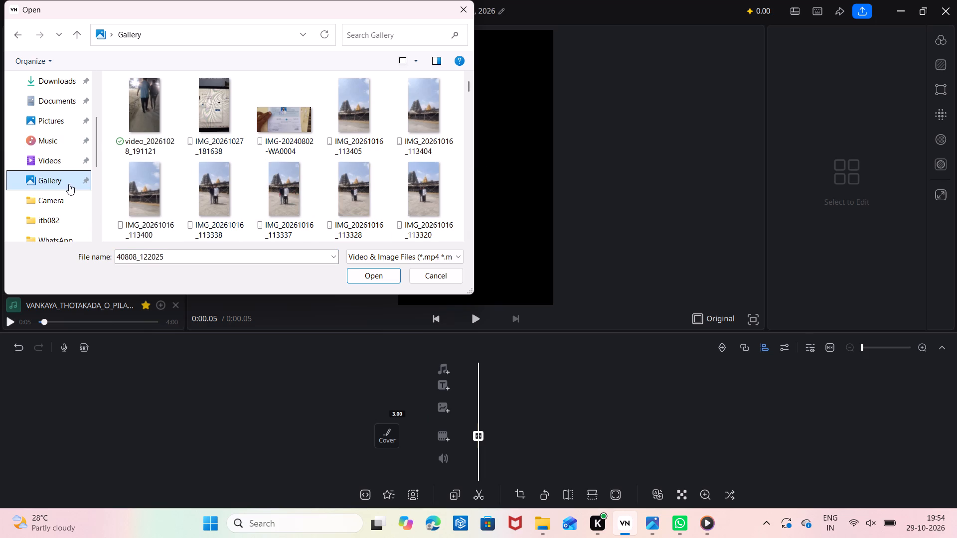
{"action": "scroll", "coordinate": [275, 163], "scroll_direction": "down", "scroll_amount": 9}
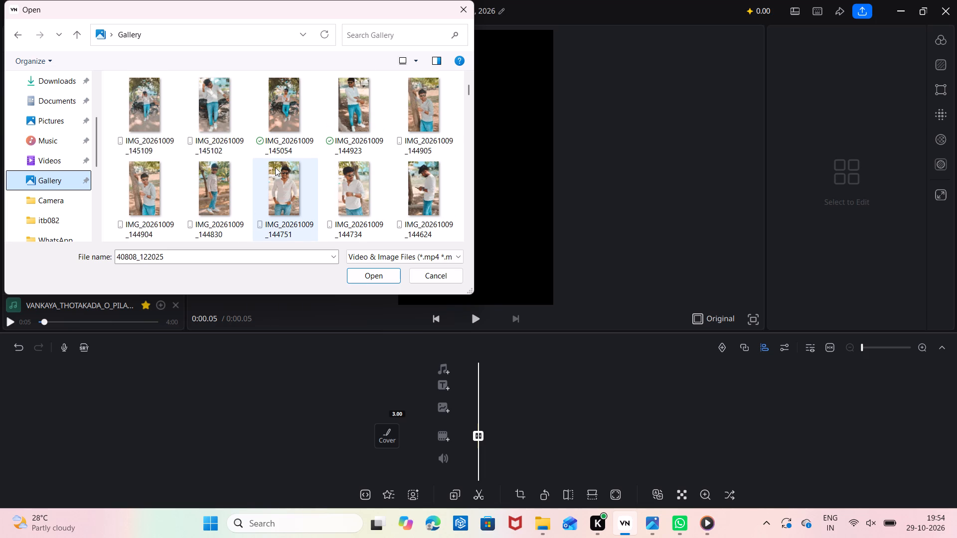
{"action": "scroll", "coordinate": [275, 167], "scroll_direction": "up", "scroll_amount": 2}
{"action": "scroll", "coordinate": [275, 167], "scroll_direction": "down", "scroll_amount": 1}
{"action": "scroll", "coordinate": [275, 167], "scroll_direction": "up", "scroll_amount": 5}
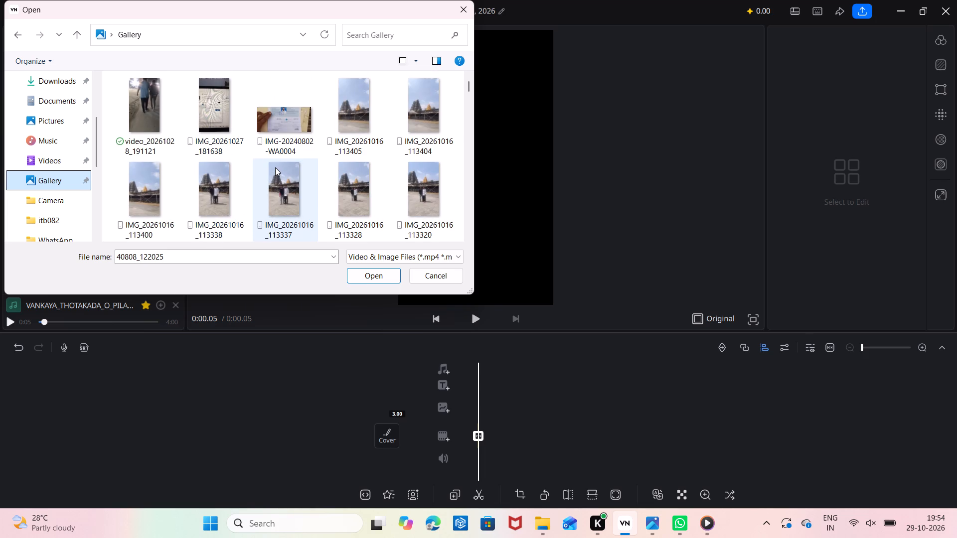
{"action": "scroll", "coordinate": [289, 156], "scroll_direction": "down", "scroll_amount": 8}
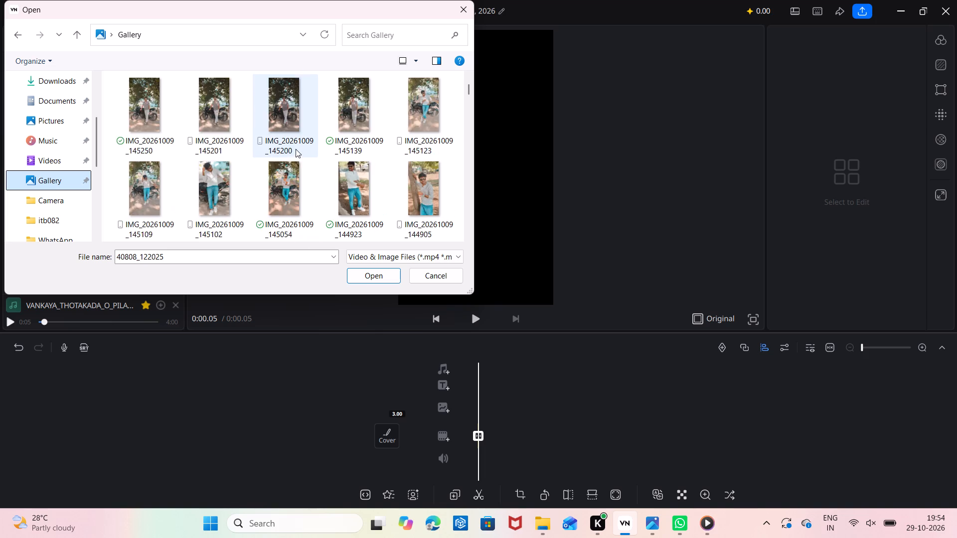
{"action": "scroll", "coordinate": [296, 149], "scroll_direction": "down", "scroll_amount": 9}
{"action": "scroll", "coordinate": [296, 150], "scroll_direction": "up", "scroll_amount": 1}
{"action": "scroll", "coordinate": [296, 150], "scroll_direction": "down", "scroll_amount": 4}
{"action": "scroll", "coordinate": [296, 152], "scroll_direction": "up", "scroll_amount": 1}
{"action": "scroll", "coordinate": [296, 152], "scroll_direction": "down", "scroll_amount": 1}
{"action": "scroll", "coordinate": [296, 152], "scroll_direction": "up", "scroll_amount": 1}
{"action": "scroll", "coordinate": [296, 152], "scroll_direction": "down", "scroll_amount": 4}
{"action": "scroll", "coordinate": [296, 152], "scroll_direction": "up", "scroll_amount": 2}
{"action": "scroll", "coordinate": [296, 152], "scroll_direction": "down", "scroll_amount": 10}
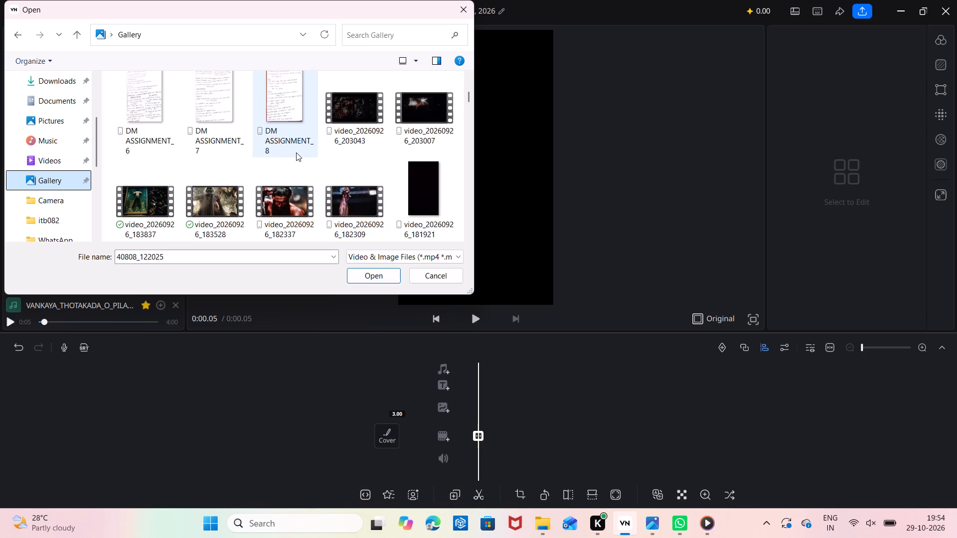
{"action": "scroll", "coordinate": [296, 152], "scroll_direction": "down", "scroll_amount": 2}
{"action": "scroll", "coordinate": [296, 152], "scroll_direction": "up", "scroll_amount": 1}
{"action": "scroll", "coordinate": [296, 152], "scroll_direction": "down", "scroll_amount": 1}
{"action": "scroll", "coordinate": [296, 152], "scroll_direction": "up", "scroll_amount": 1}
{"action": "scroll", "coordinate": [296, 152], "scroll_direction": "down", "scroll_amount": 15}
{"action": "scroll", "coordinate": [296, 152], "scroll_direction": "up", "scroll_amount": 1}
{"action": "scroll", "coordinate": [296, 152], "scroll_direction": "down", "scroll_amount": 6}
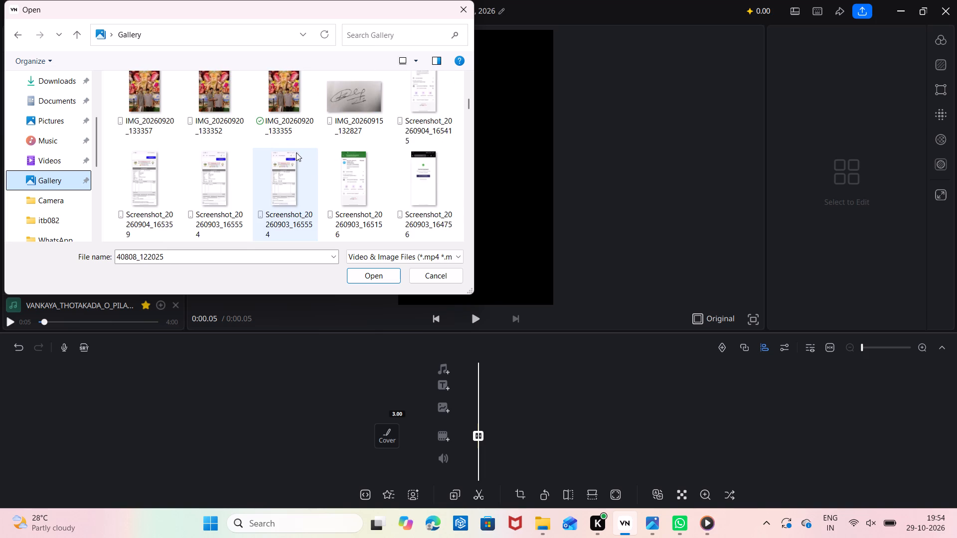
{"action": "scroll", "coordinate": [296, 152], "scroll_direction": "down", "scroll_amount": 2}
{"action": "scroll", "coordinate": [296, 152], "scroll_direction": "up", "scroll_amount": 1}
{"action": "scroll", "coordinate": [296, 152], "scroll_direction": "down", "scroll_amount": 16}
{"action": "scroll", "coordinate": [296, 152], "scroll_direction": "up", "scroll_amount": 1}
{"action": "scroll", "coordinate": [296, 152], "scroll_direction": "down", "scroll_amount": 3}
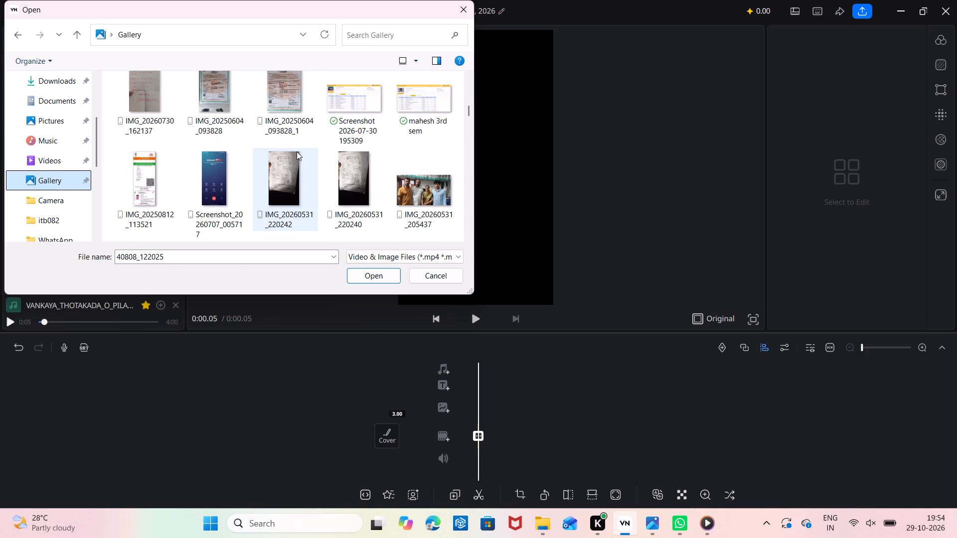
{"action": "scroll", "coordinate": [297, 151], "scroll_direction": "down", "scroll_amount": 5}
{"action": "scroll", "coordinate": [297, 151], "scroll_direction": "up", "scroll_amount": 1}
{"action": "scroll", "coordinate": [297, 151], "scroll_direction": "down", "scroll_amount": 2}
{"action": "scroll", "coordinate": [297, 151], "scroll_direction": "up", "scroll_amount": 1}
{"action": "scroll", "coordinate": [297, 151], "scroll_direction": "down", "scroll_amount": 3}
{"action": "scroll", "coordinate": [297, 151], "scroll_direction": "up", "scroll_amount": 1}
{"action": "scroll", "coordinate": [297, 151], "scroll_direction": "down", "scroll_amount": 8}
{"action": "scroll", "coordinate": [297, 151], "scroll_direction": "up", "scroll_amount": 1}
{"action": "scroll", "coordinate": [297, 151], "scroll_direction": "down", "scroll_amount": 5}
{"action": "scroll", "coordinate": [297, 151], "scroll_direction": "up", "scroll_amount": 6}
{"action": "scroll", "coordinate": [297, 151], "scroll_direction": "down", "scroll_amount": 12}
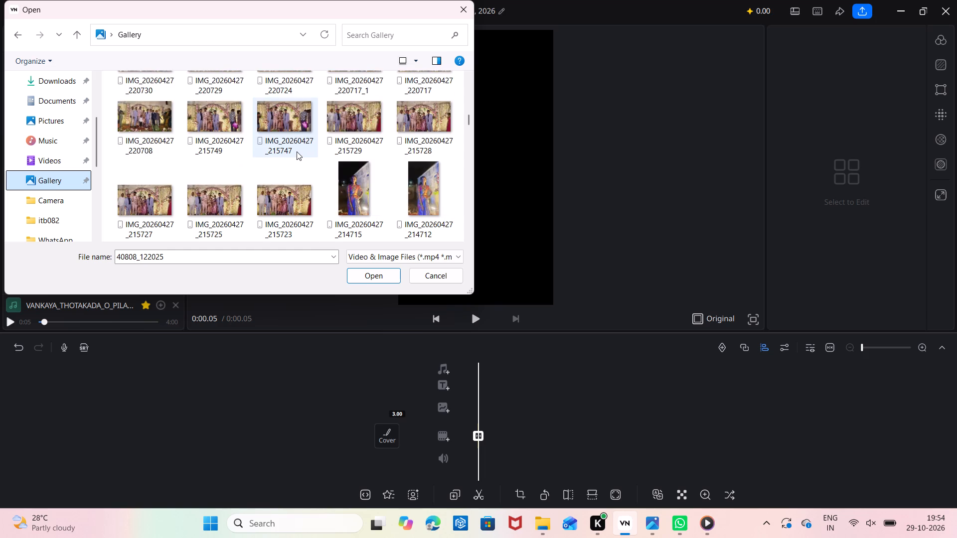
{"action": "scroll", "coordinate": [297, 151], "scroll_direction": "down", "scroll_amount": 2}
{"action": "scroll", "coordinate": [297, 151], "scroll_direction": "up", "scroll_amount": 1}
{"action": "scroll", "coordinate": [297, 151], "scroll_direction": "down", "scroll_amount": 20}
{"action": "scroll", "coordinate": [297, 151], "scroll_direction": "up", "scroll_amount": 1}
{"action": "scroll", "coordinate": [297, 151], "scroll_direction": "down", "scroll_amount": 1}
{"action": "scroll", "coordinate": [297, 151], "scroll_direction": "up", "scroll_amount": 2}
{"action": "scroll", "coordinate": [297, 151], "scroll_direction": "down", "scroll_amount": 2}
{"action": "scroll", "coordinate": [297, 151], "scroll_direction": "up", "scroll_amount": 2}
{"action": "scroll", "coordinate": [297, 151], "scroll_direction": "down", "scroll_amount": 1}
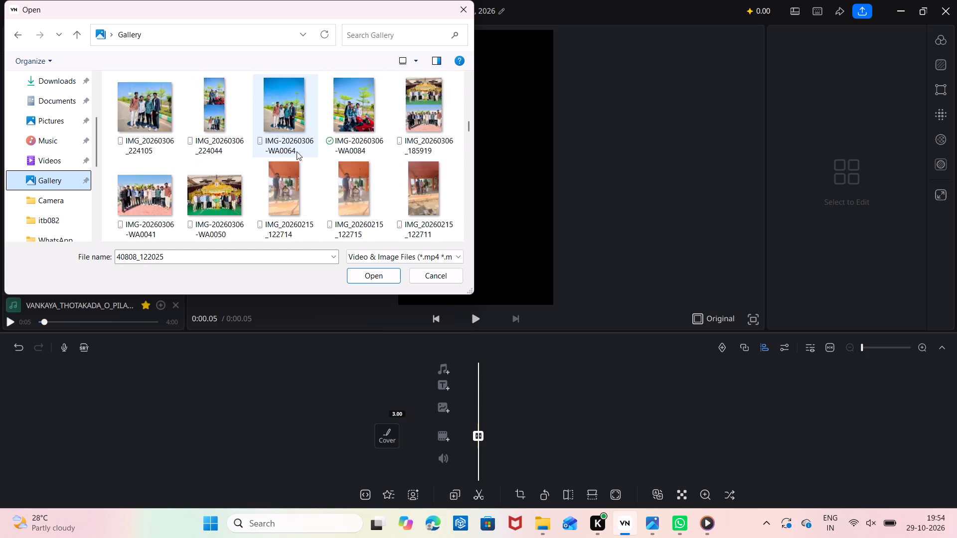
{"action": "scroll", "coordinate": [297, 151], "scroll_direction": "down", "scroll_amount": 3}
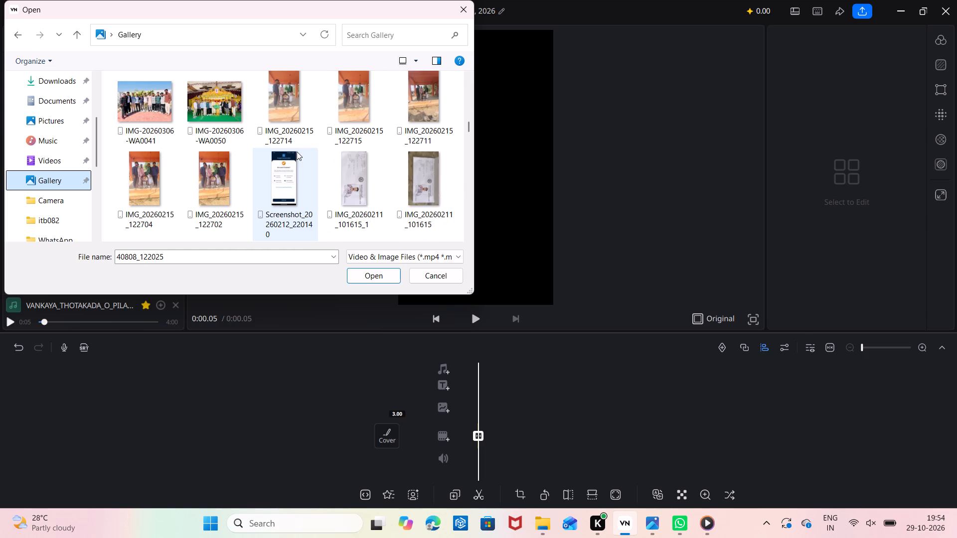
{"action": "scroll", "coordinate": [297, 151], "scroll_direction": "up", "scroll_amount": 2}
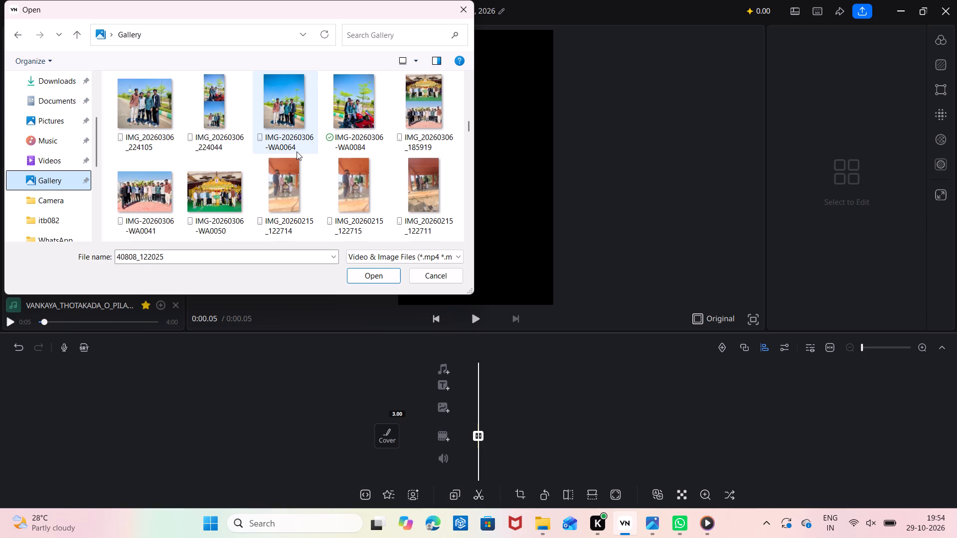
{"action": "scroll", "coordinate": [297, 155], "scroll_direction": "down", "scroll_amount": 11}
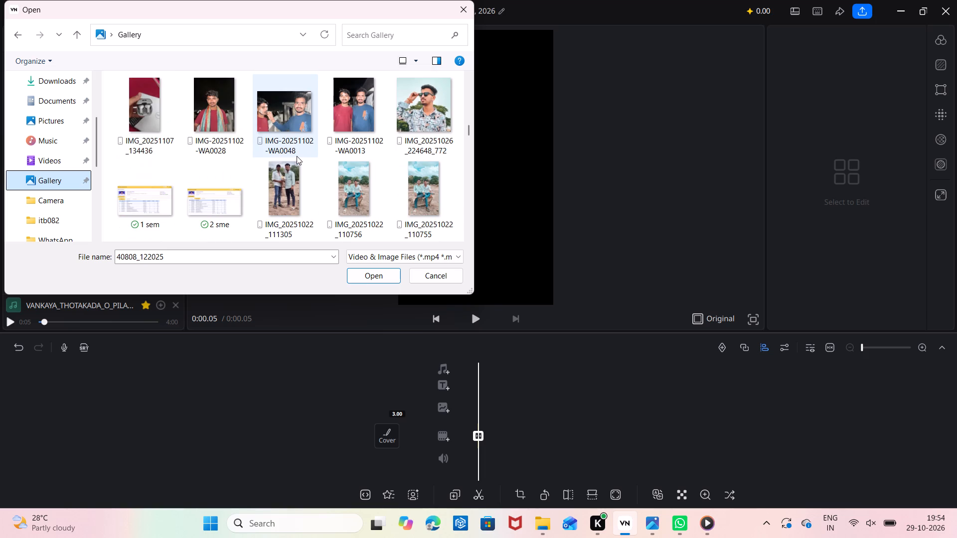
{"action": "scroll", "coordinate": [297, 156], "scroll_direction": "up", "scroll_amount": 3}
{"action": "scroll", "coordinate": [297, 156], "scroll_direction": "down", "scroll_amount": 1}
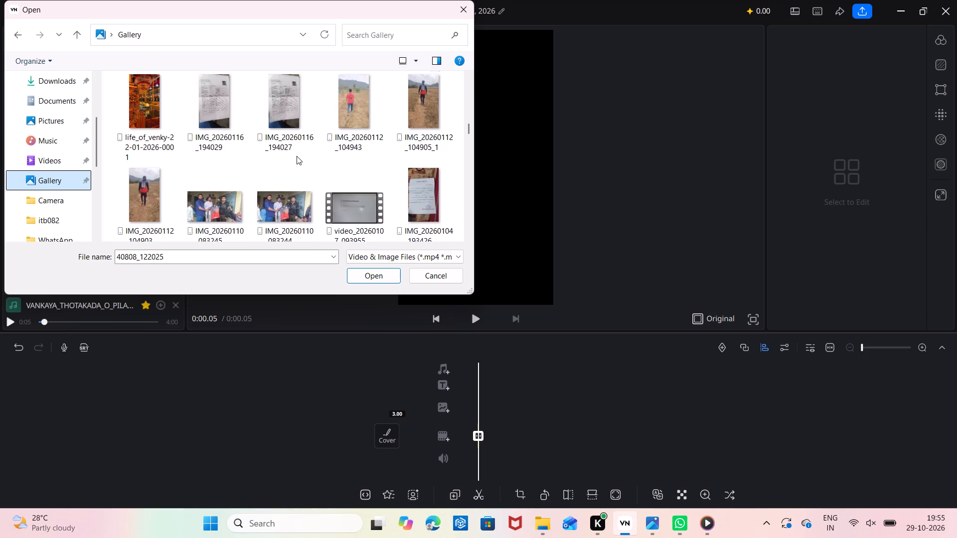
{"action": "scroll", "coordinate": [297, 156], "scroll_direction": "down", "scroll_amount": 3}
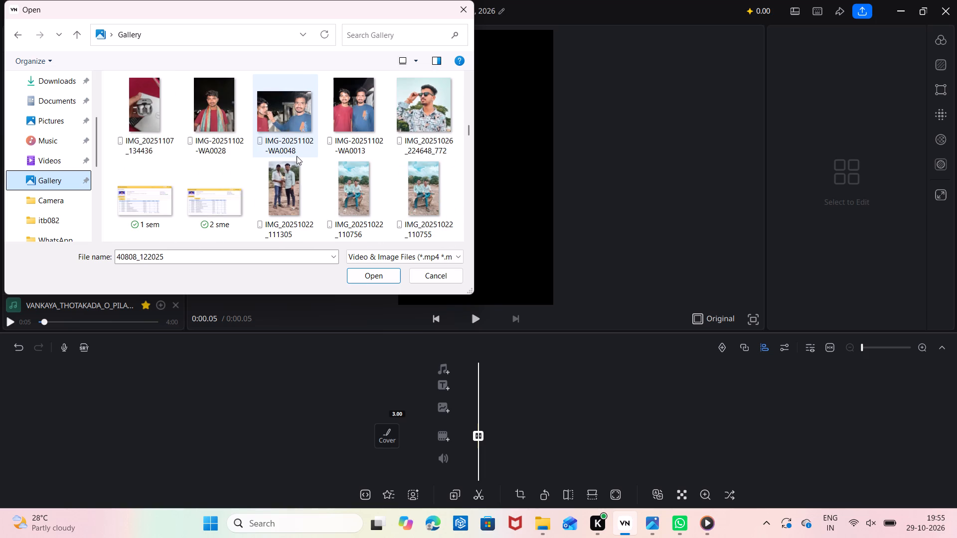
{"action": "scroll", "coordinate": [297, 156], "scroll_direction": "down", "scroll_amount": 4}
{"action": "scroll", "coordinate": [297, 156], "scroll_direction": "up", "scroll_amount": 10}
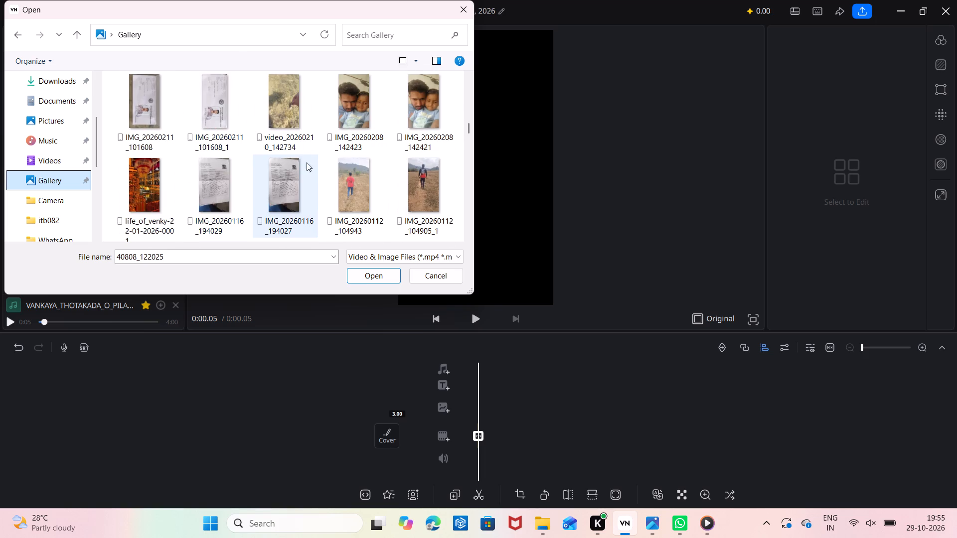
{"action": "scroll", "coordinate": [360, 183], "scroll_direction": "down", "scroll_amount": 2}
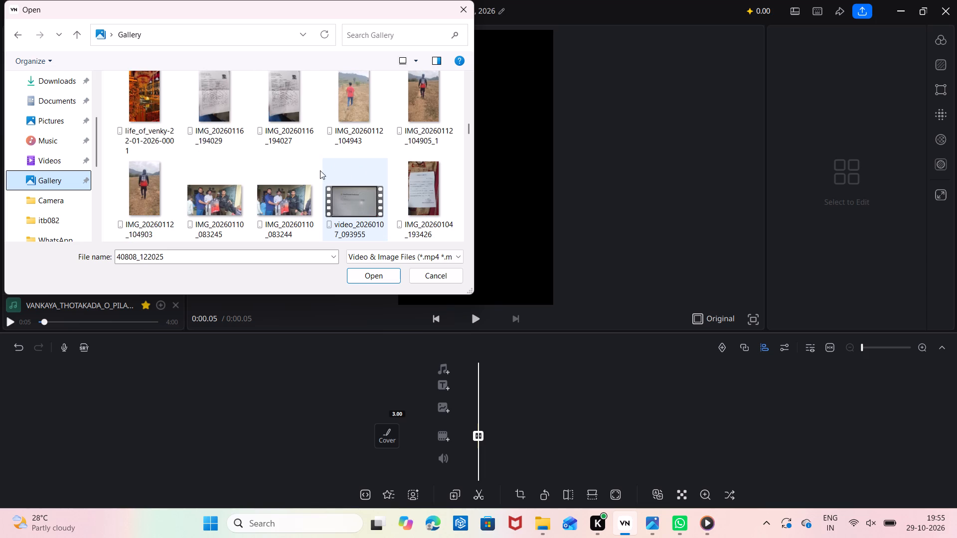
{"action": "left_click", "coordinate": [428, 111]}
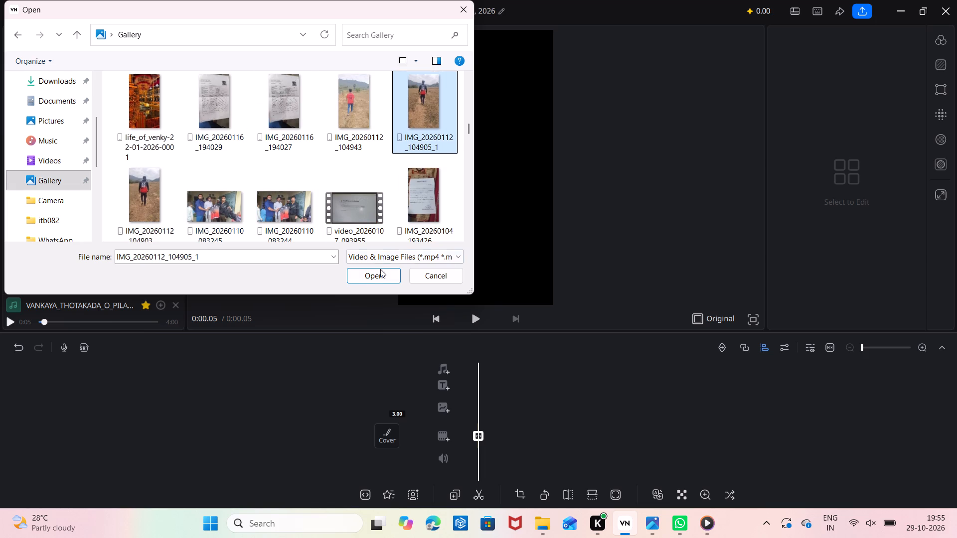
{"action": "left_click", "coordinate": [373, 276]}
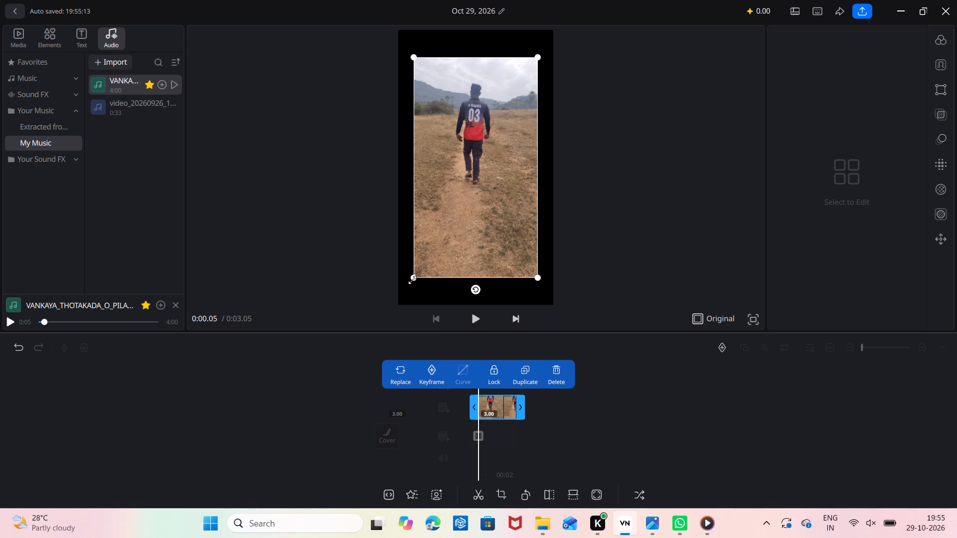
Enlarge the overlay photo of the walking man and reposition it so it fills the vertical frame.
{"action": "left_click_drag", "start_coordinate": [412, 277], "coordinate": [401, 305]}
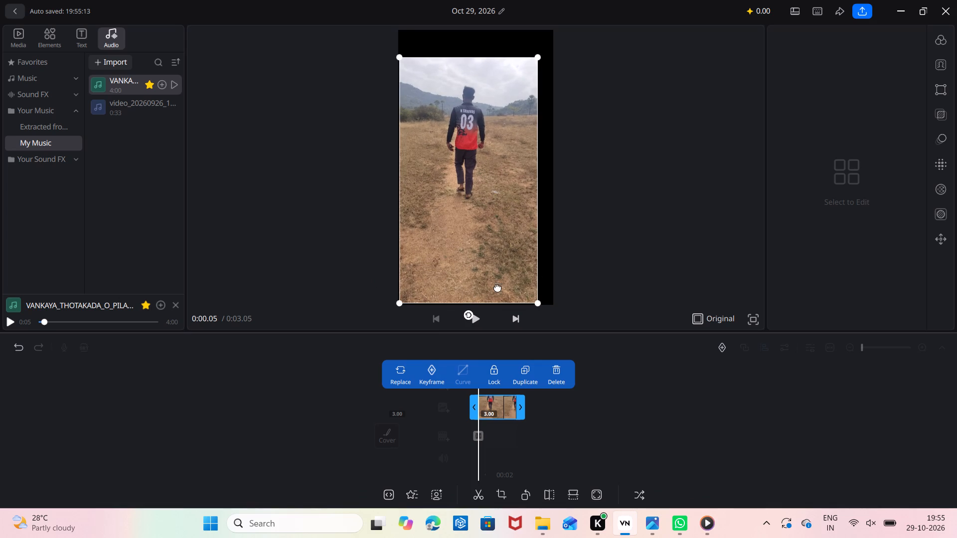
{"action": "left_click_drag", "start_coordinate": [538, 302], "coordinate": [554, 297]}
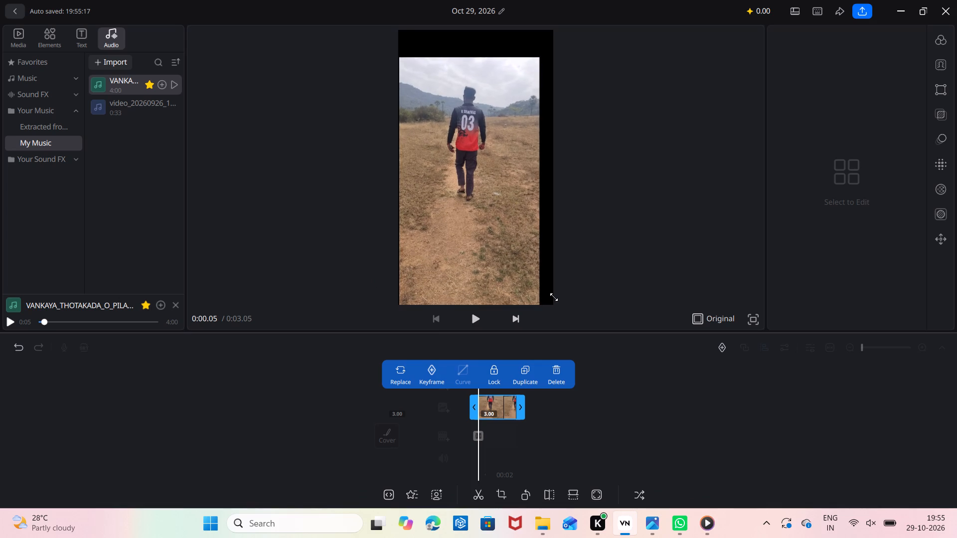
{"action": "left_click_drag", "start_coordinate": [554, 297], "coordinate": [592, 301]}
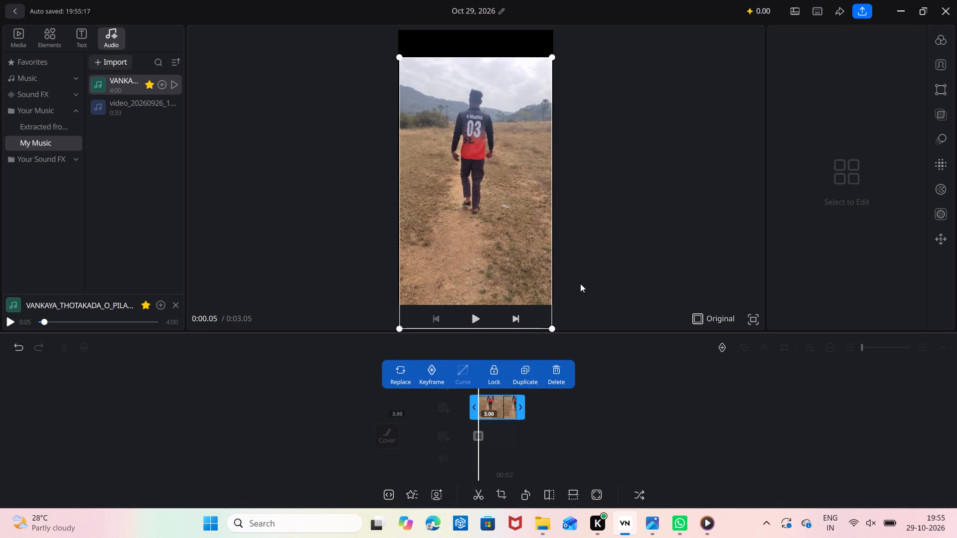
{"action": "left_click_drag", "start_coordinate": [511, 58], "coordinate": [512, 43]}
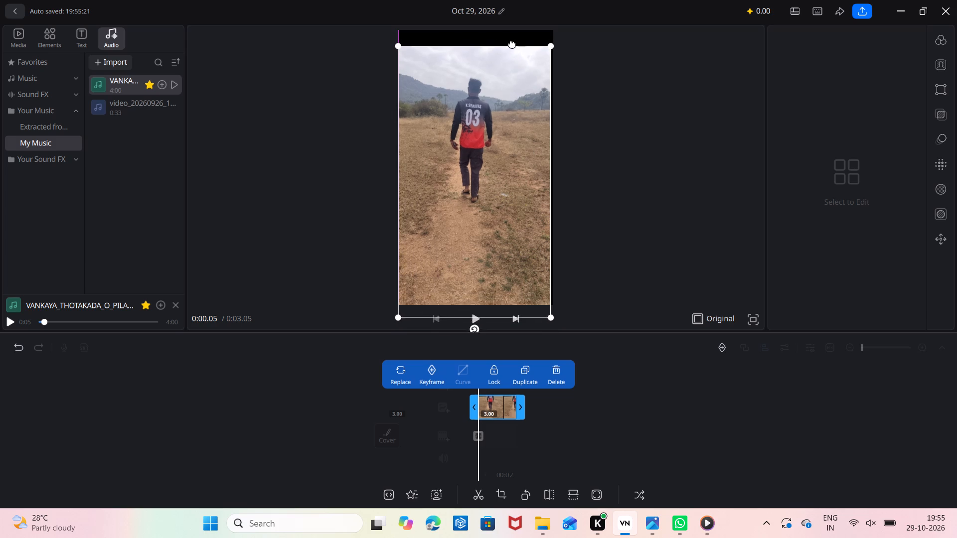
{"action": "left_click_drag", "start_coordinate": [512, 43], "coordinate": [514, 34]}
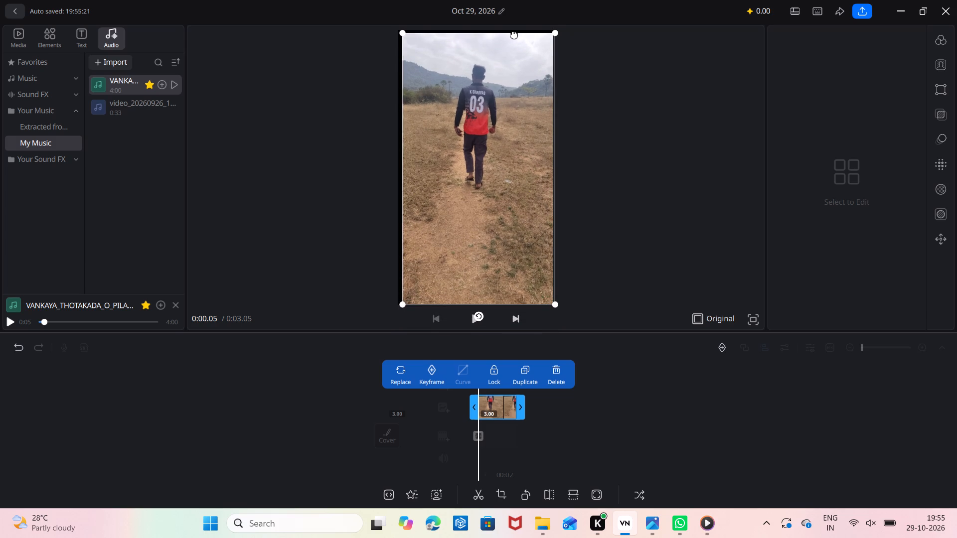
{"action": "left_click_drag", "start_coordinate": [514, 34], "coordinate": [511, 33]}
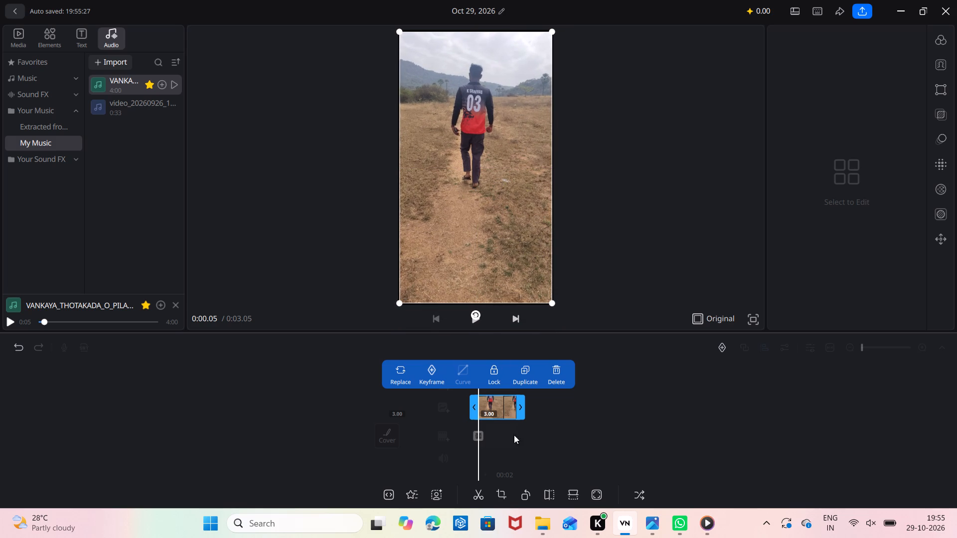
Extend the end of the overlay photo clip to a duration of about 26.4 seconds.
{"action": "left_click_drag", "start_coordinate": [519, 406], "coordinate": [679, 407]}
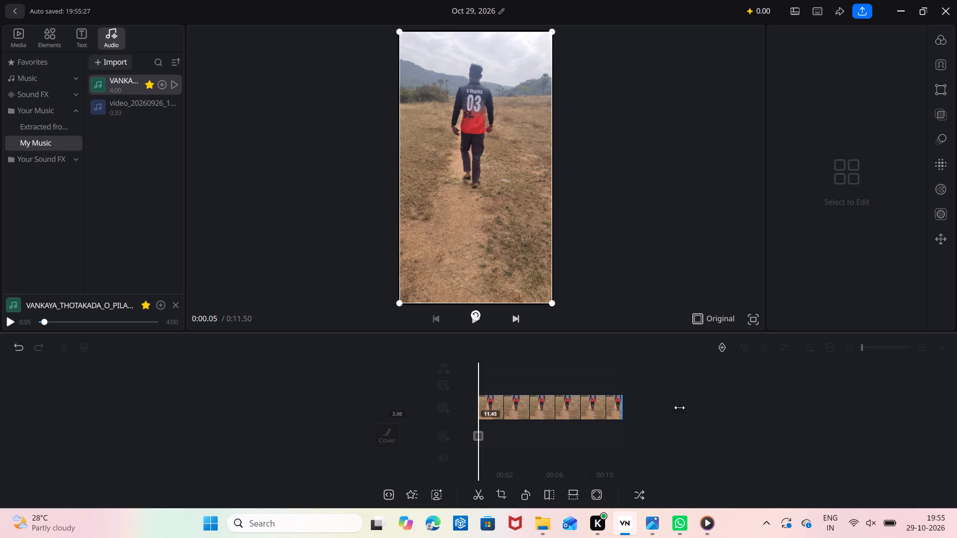
{"action": "left_click_drag", "start_coordinate": [679, 407], "coordinate": [812, 408]}
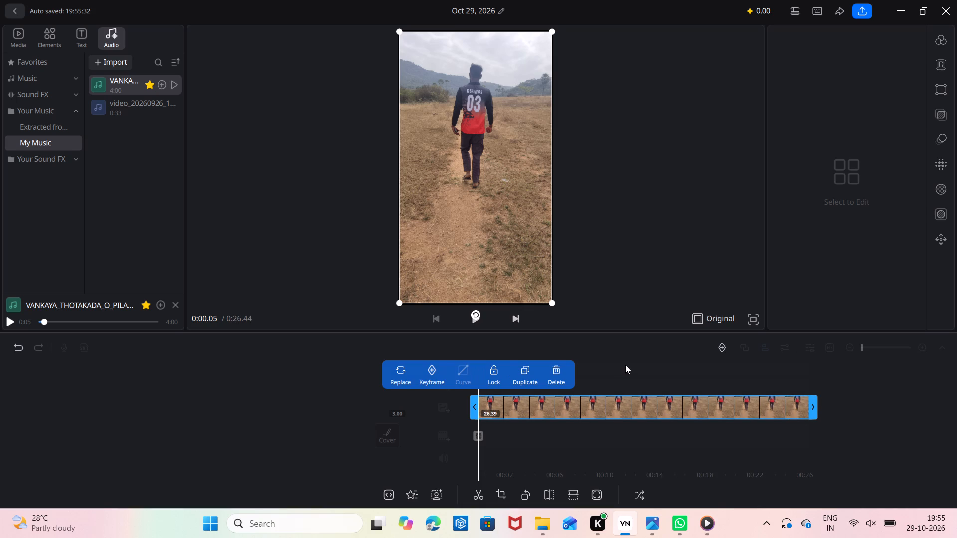
Add the MATI_RAJANNA_U_BHIYA Banjara love failure song from the V2339 phone's Music folder to the music track.
{"action": "left_click", "coordinate": [625, 365]}
{"action": "left_click", "coordinate": [446, 365]}
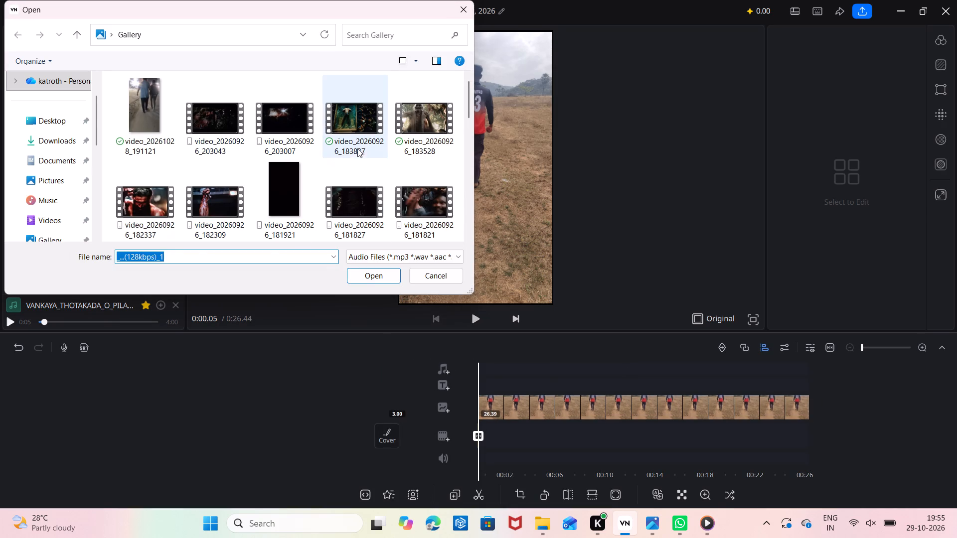
{"action": "scroll", "coordinate": [56, 220], "scroll_direction": "down", "scroll_amount": 2}
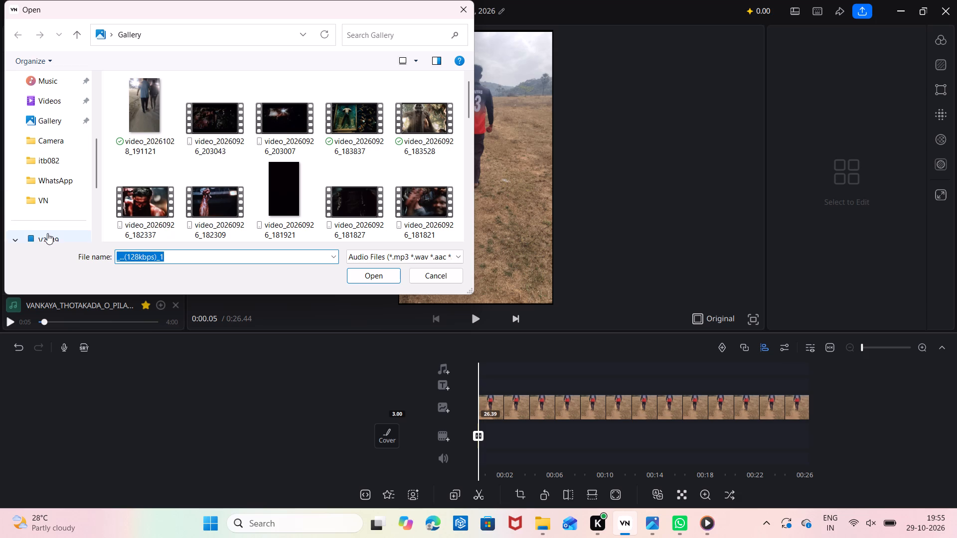
{"action": "left_click", "coordinate": [47, 233]}
{"action": "double_click", "coordinate": [139, 240]}
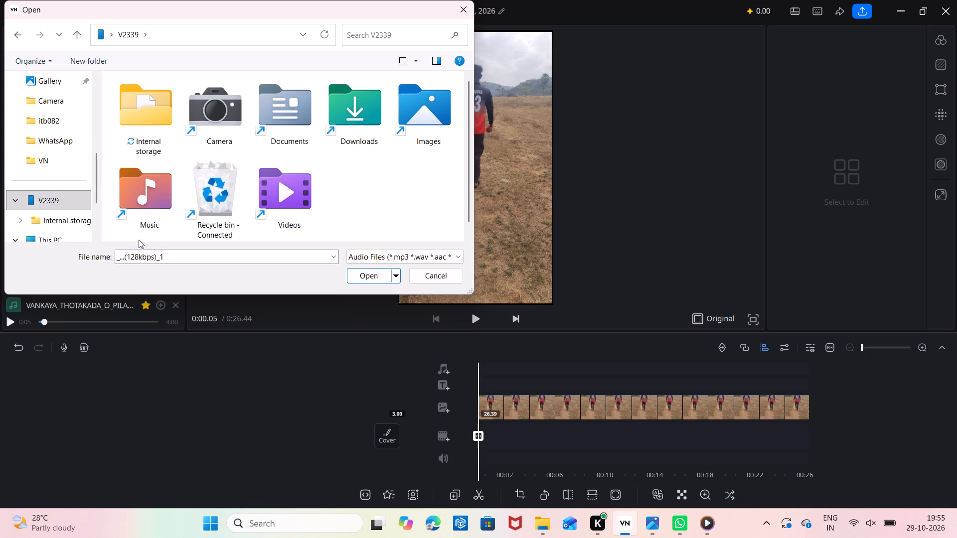
{"action": "double_click", "coordinate": [159, 195]}
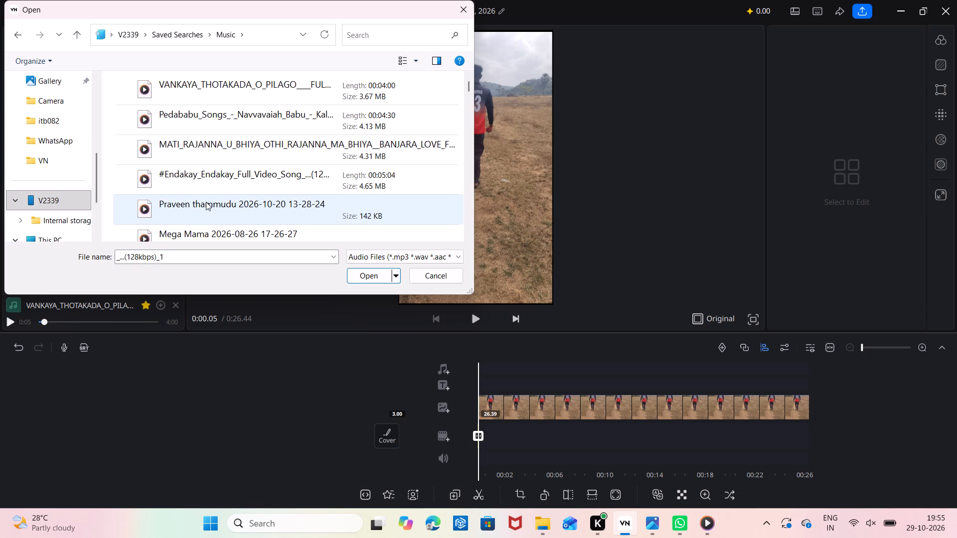
{"action": "scroll", "coordinate": [217, 201], "scroll_direction": "down", "scroll_amount": 10}
{"action": "scroll", "coordinate": [217, 201], "scroll_direction": "up", "scroll_amount": 1}
{"action": "scroll", "coordinate": [217, 201], "scroll_direction": "down", "scroll_amount": 9}
{"action": "scroll", "coordinate": [218, 201], "scroll_direction": "up", "scroll_amount": 1}
{"action": "scroll", "coordinate": [218, 201], "scroll_direction": "down", "scroll_amount": 5}
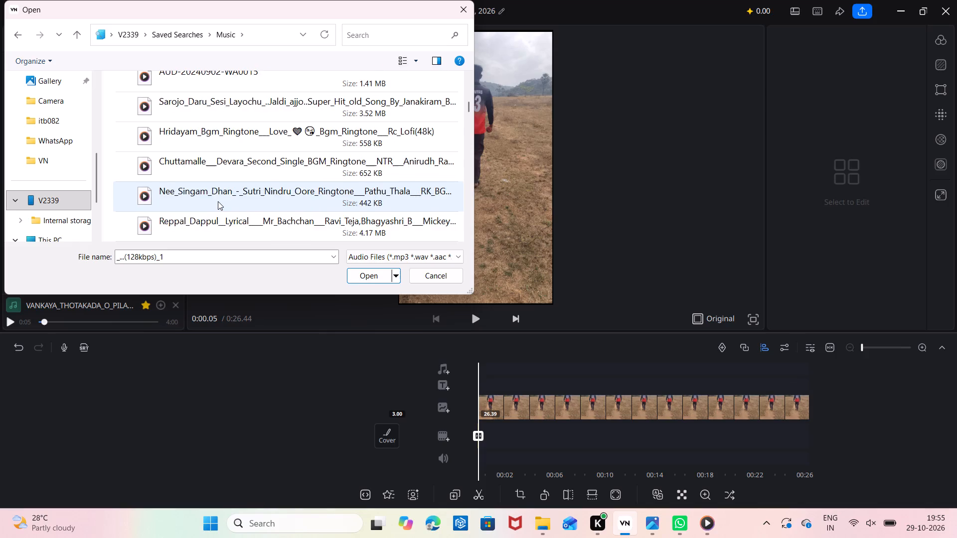
{"action": "scroll", "coordinate": [218, 201], "scroll_direction": "down", "scroll_amount": 7}
{"action": "scroll", "coordinate": [218, 201], "scroll_direction": "up", "scroll_amount": 1}
{"action": "scroll", "coordinate": [218, 201], "scroll_direction": "down", "scroll_amount": 2}
{"action": "scroll", "coordinate": [218, 201], "scroll_direction": "up", "scroll_amount": 1}
{"action": "scroll", "coordinate": [218, 201], "scroll_direction": "down", "scroll_amount": 3}
{"action": "scroll", "coordinate": [218, 201], "scroll_direction": "up", "scroll_amount": 3}
{"action": "scroll", "coordinate": [218, 201], "scroll_direction": "down", "scroll_amount": 8}
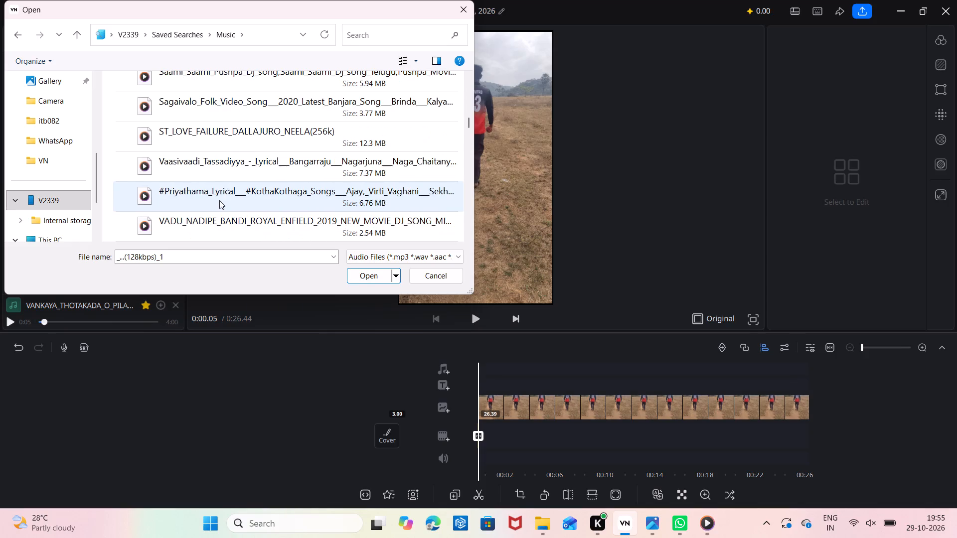
{"action": "scroll", "coordinate": [219, 200], "scroll_direction": "down", "scroll_amount": 5}
{"action": "scroll", "coordinate": [219, 200], "scroll_direction": "up", "scroll_amount": 1}
{"action": "scroll", "coordinate": [219, 200], "scroll_direction": "down", "scroll_amount": 5}
{"action": "scroll", "coordinate": [219, 200], "scroll_direction": "up", "scroll_amount": 1}
{"action": "scroll", "coordinate": [219, 200], "scroll_direction": "down", "scroll_amount": 1}
{"action": "scroll", "coordinate": [219, 200], "scroll_direction": "up", "scroll_amount": 1}
{"action": "scroll", "coordinate": [219, 200], "scroll_direction": "down", "scroll_amount": 2}
{"action": "scroll", "coordinate": [219, 200], "scroll_direction": "up", "scroll_amount": 2}
{"action": "scroll", "coordinate": [219, 200], "scroll_direction": "down", "scroll_amount": 1}
{"action": "scroll", "coordinate": [219, 200], "scroll_direction": "up", "scroll_amount": 7}
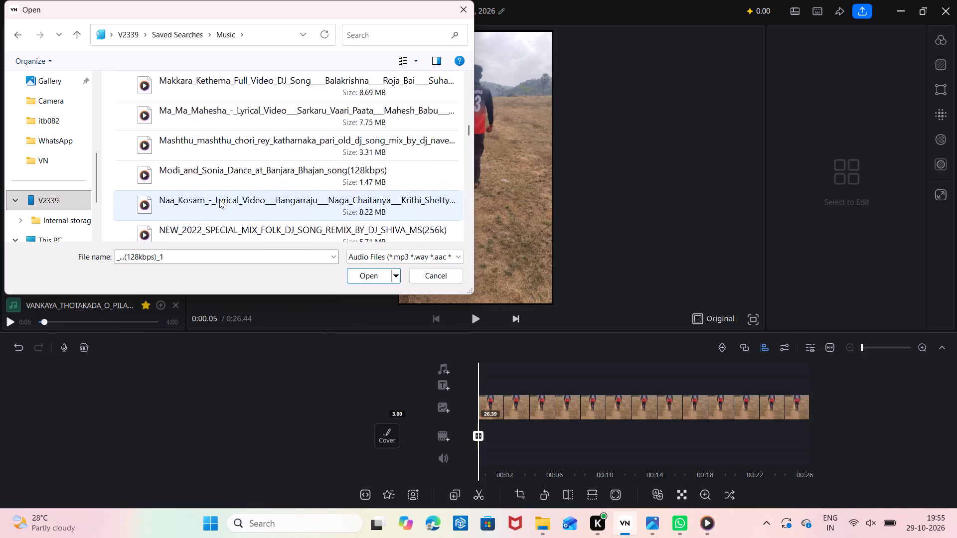
{"action": "scroll", "coordinate": [219, 200], "scroll_direction": "up", "scroll_amount": 16}
{"action": "scroll", "coordinate": [219, 200], "scroll_direction": "down", "scroll_amount": 1}
{"action": "scroll", "coordinate": [219, 200], "scroll_direction": "up", "scroll_amount": 14}
{"action": "scroll", "coordinate": [219, 200], "scroll_direction": "down", "scroll_amount": 1}
{"action": "scroll", "coordinate": [219, 200], "scroll_direction": "up", "scroll_amount": 4}
{"action": "scroll", "coordinate": [219, 200], "scroll_direction": "down", "scroll_amount": 2}
{"action": "scroll", "coordinate": [219, 200], "scroll_direction": "up", "scroll_amount": 8}
{"action": "scroll", "coordinate": [219, 200], "scroll_direction": "down", "scroll_amount": 1}
{"action": "scroll", "coordinate": [219, 200], "scroll_direction": "up", "scroll_amount": 2}
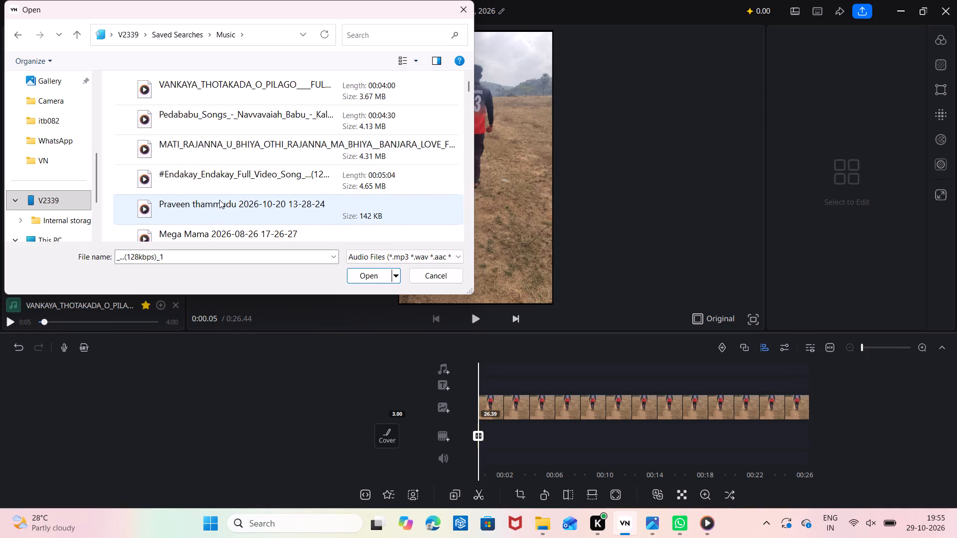
{"action": "scroll", "coordinate": [219, 200], "scroll_direction": "up", "scroll_amount": 2}
{"action": "double_click", "coordinate": [241, 142]}
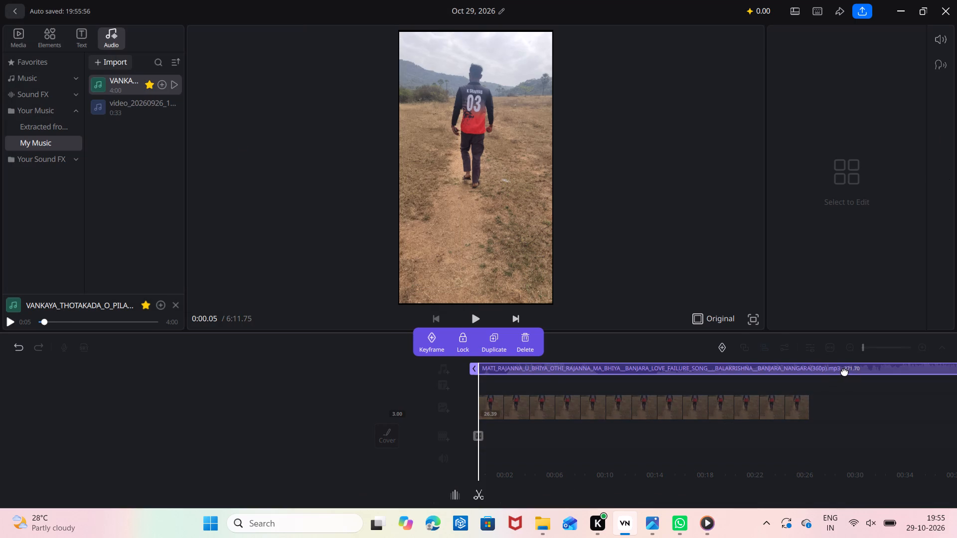
Preview the edit from the beginning to about 11 seconds to check the added song with the overlay photo.
{"action": "left_click", "coordinate": [475, 320]}
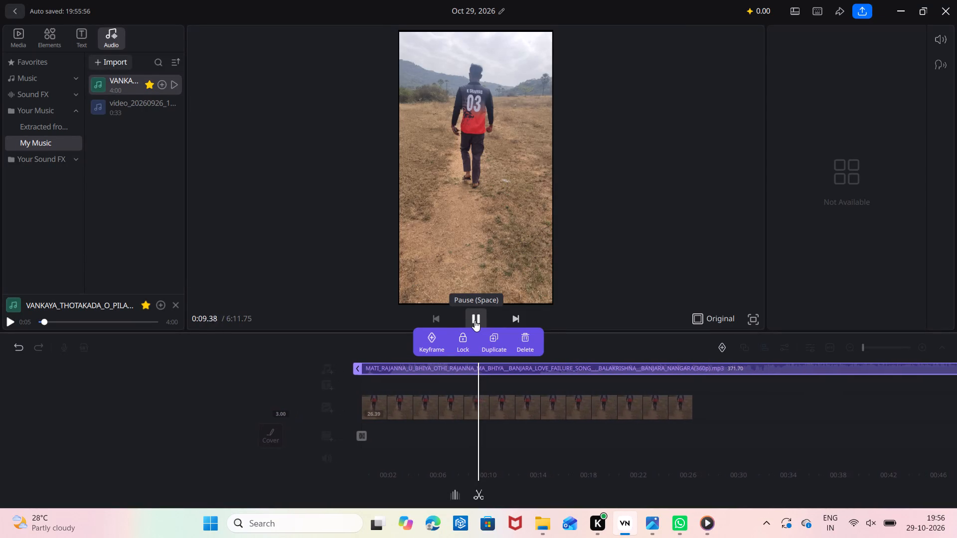
{"action": "left_click", "coordinate": [475, 320]}
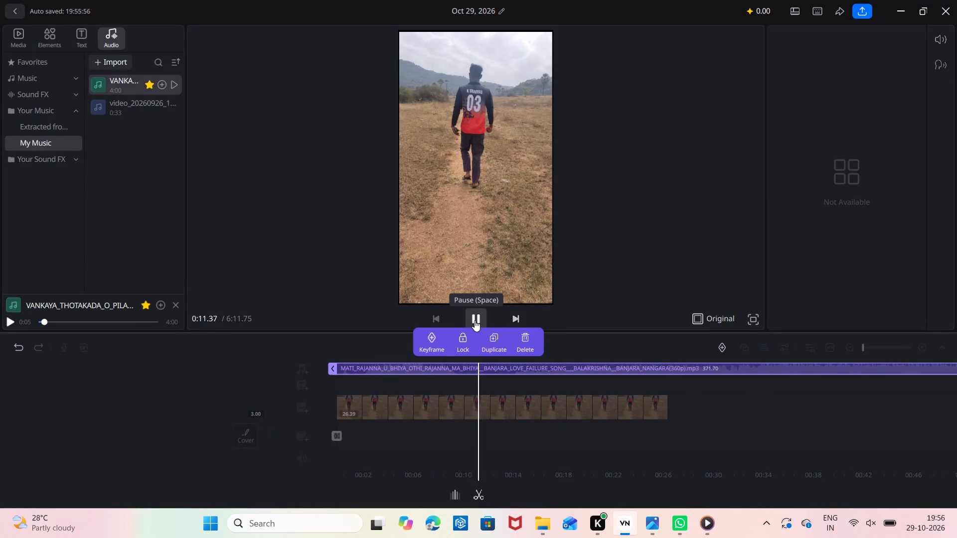
Unmute the computer's sound by setting the system volume to 42.
{"action": "left_click", "coordinate": [870, 521]}
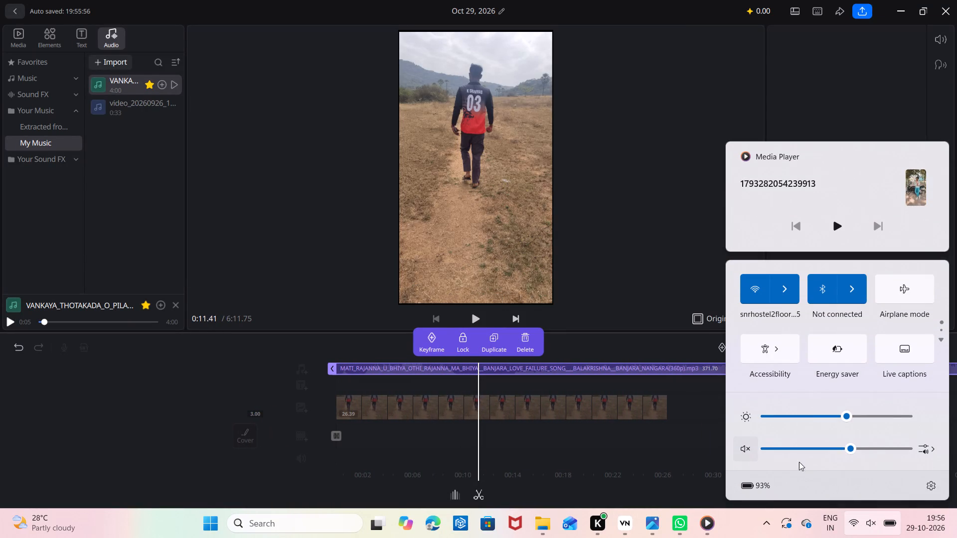
{"action": "left_click", "coordinate": [826, 452]}
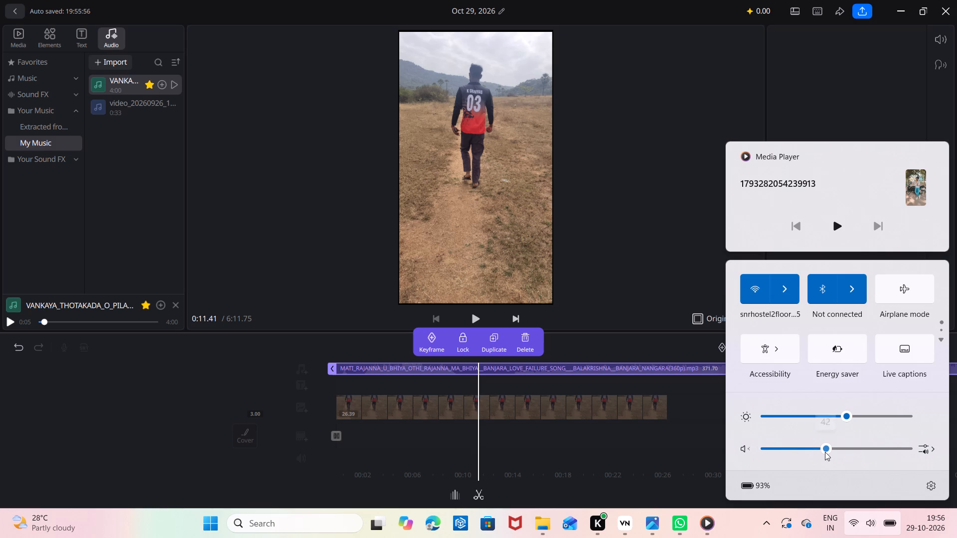
{"action": "left_click", "coordinate": [681, 448]}
Continue the preview from about 11 to 24 seconds, pausing along the way, to listen to the Banjara song.
{"action": "left_click", "coordinate": [475, 326]}
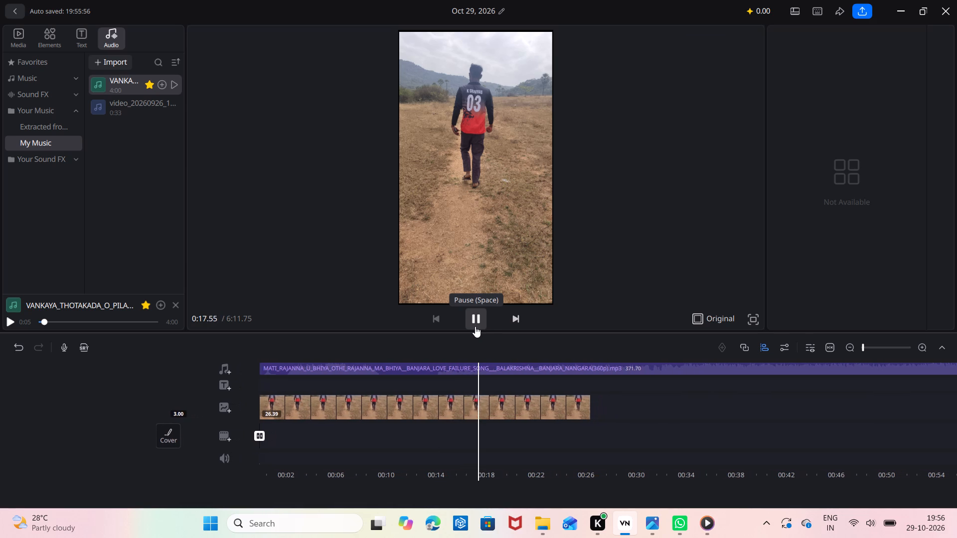
{"action": "left_click", "coordinate": [475, 326]}
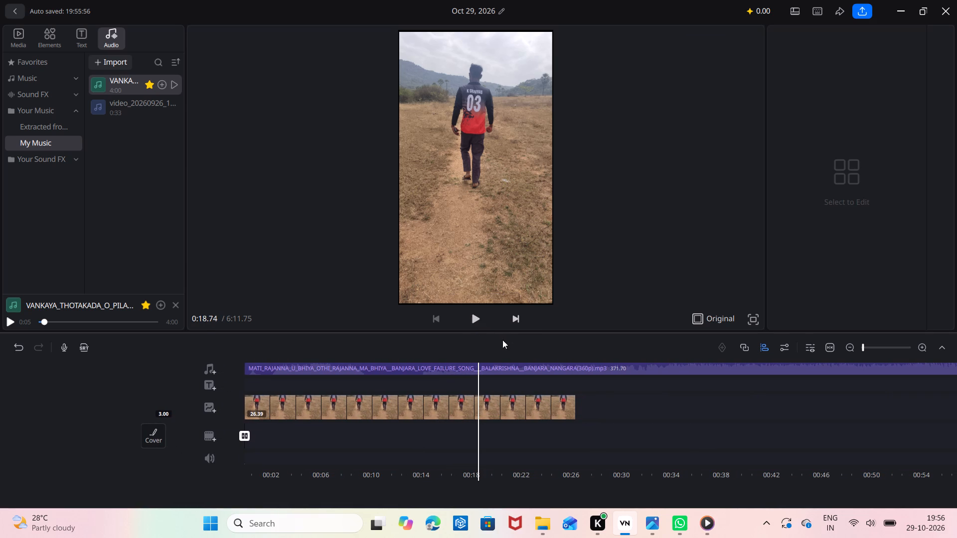
{"action": "left_click", "coordinate": [478, 313]}
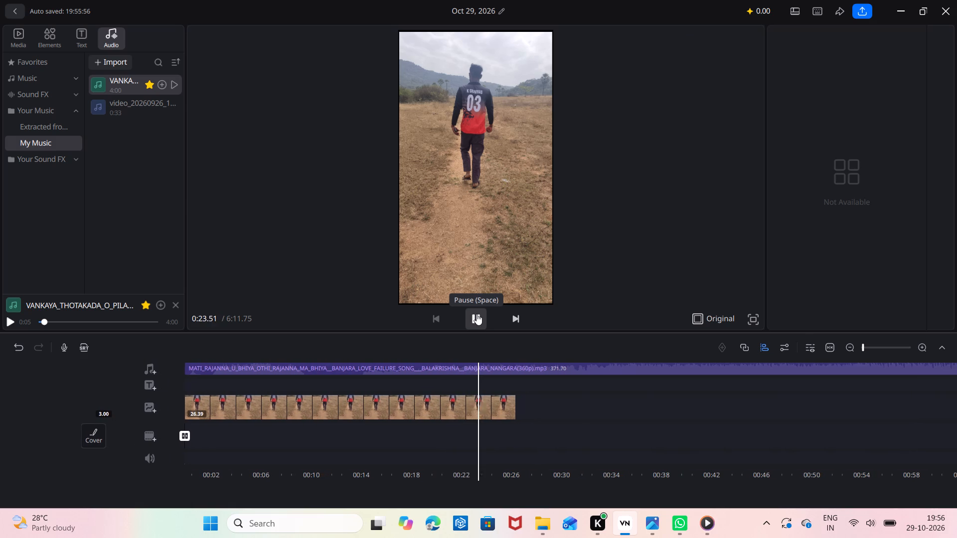
{"action": "left_click", "coordinate": [477, 314]}
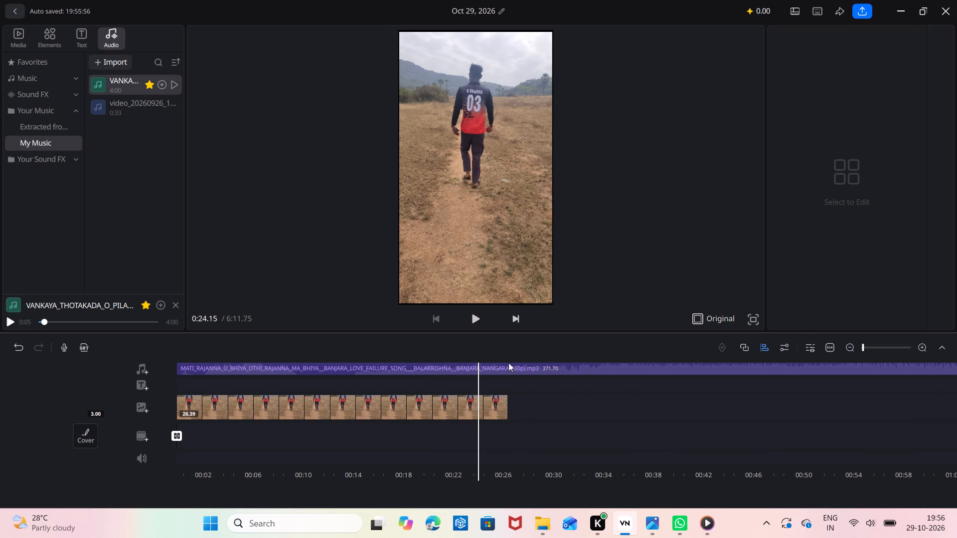
Extend the end of the overlay photo clip to a duration of about 62 seconds.
{"action": "left_click_drag", "start_coordinate": [511, 364], "coordinate": [536, 364]}
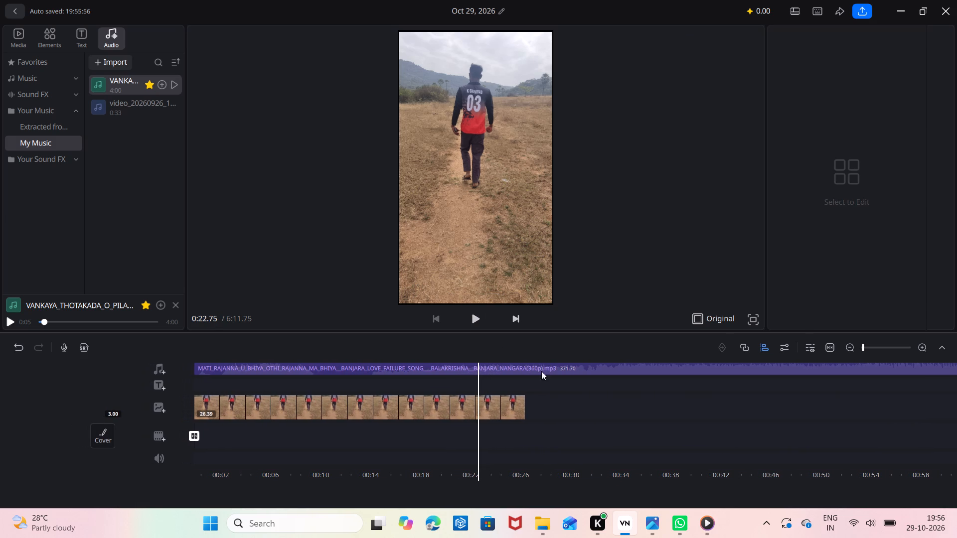
{"action": "left_click", "coordinate": [521, 406]}
{"action": "left_click_drag", "start_coordinate": [486, 407], "coordinate": [932, 407]}
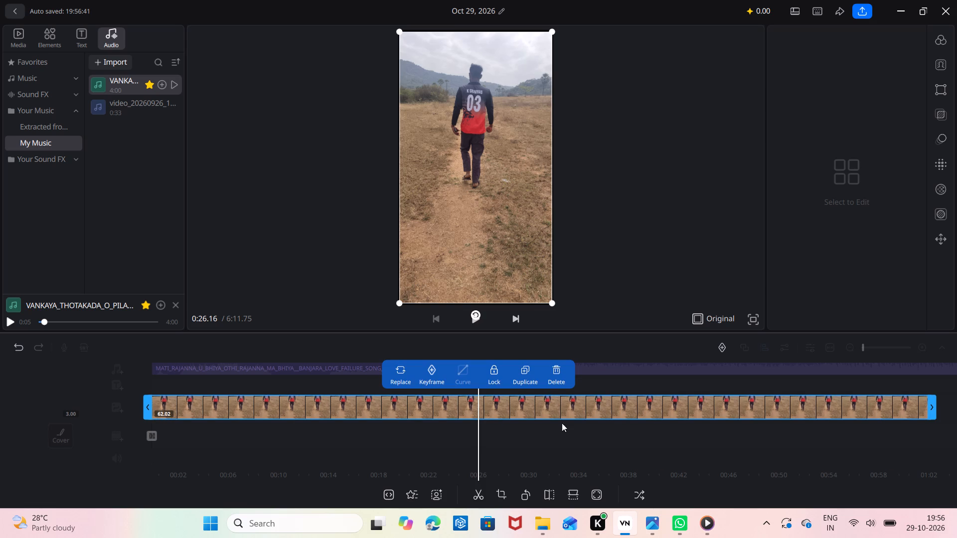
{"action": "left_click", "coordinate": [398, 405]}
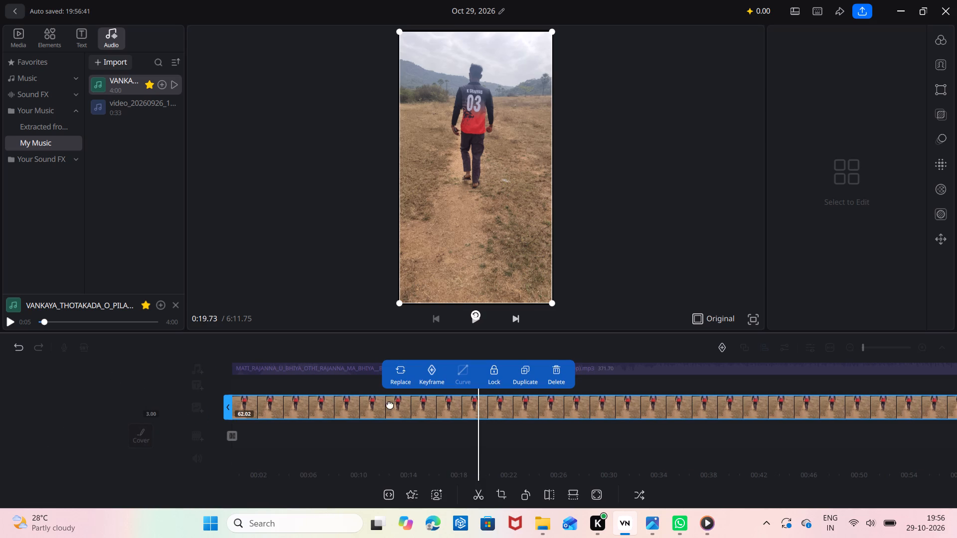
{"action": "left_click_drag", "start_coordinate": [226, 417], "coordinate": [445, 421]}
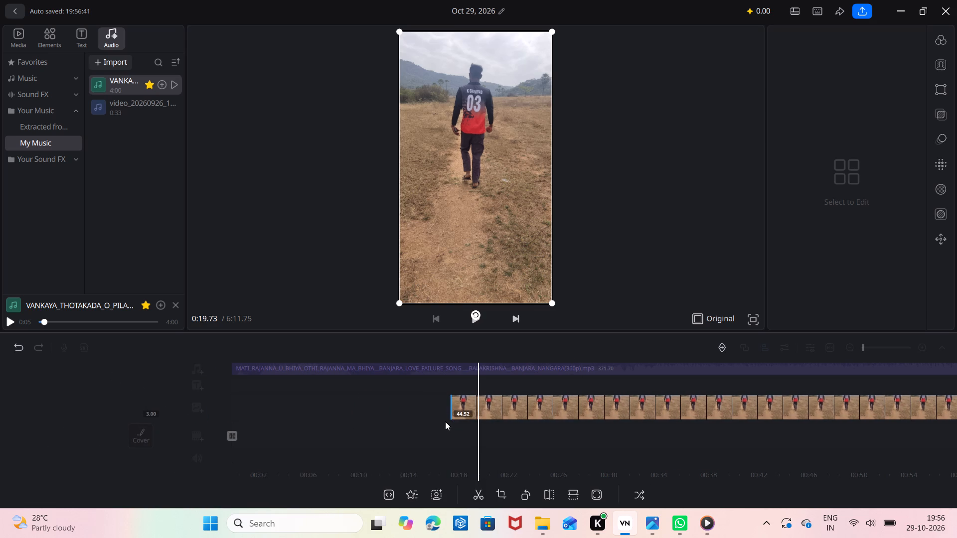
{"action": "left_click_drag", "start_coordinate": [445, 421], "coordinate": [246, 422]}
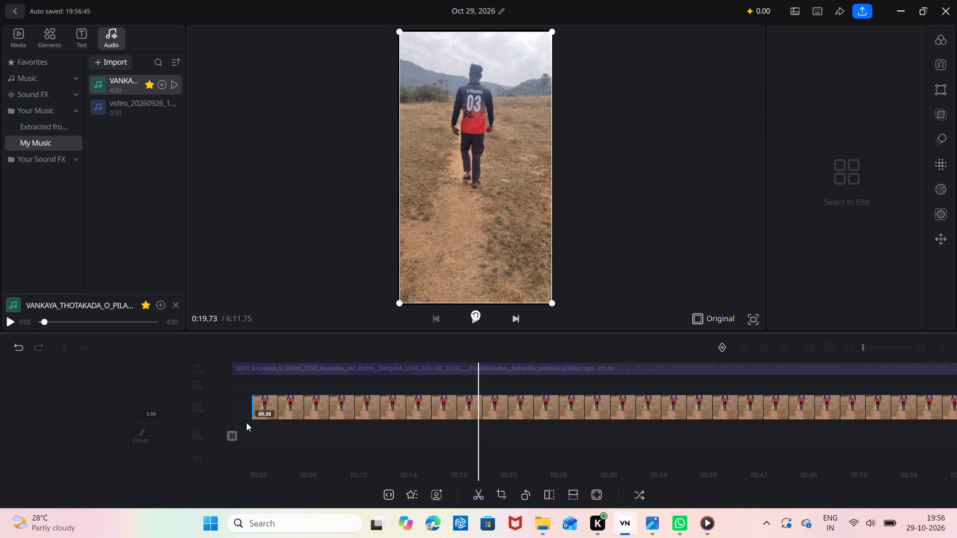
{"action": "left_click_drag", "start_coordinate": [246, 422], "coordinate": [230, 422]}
Split the song clip at 0:07.07 and delete its first part.
{"action": "left_click", "coordinate": [454, 415]}
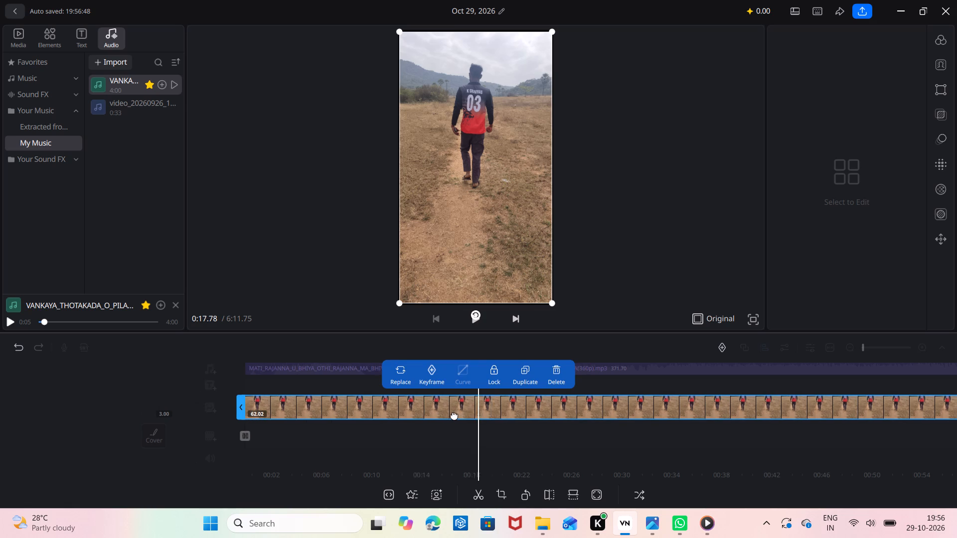
{"action": "left_click", "coordinate": [344, 368]}
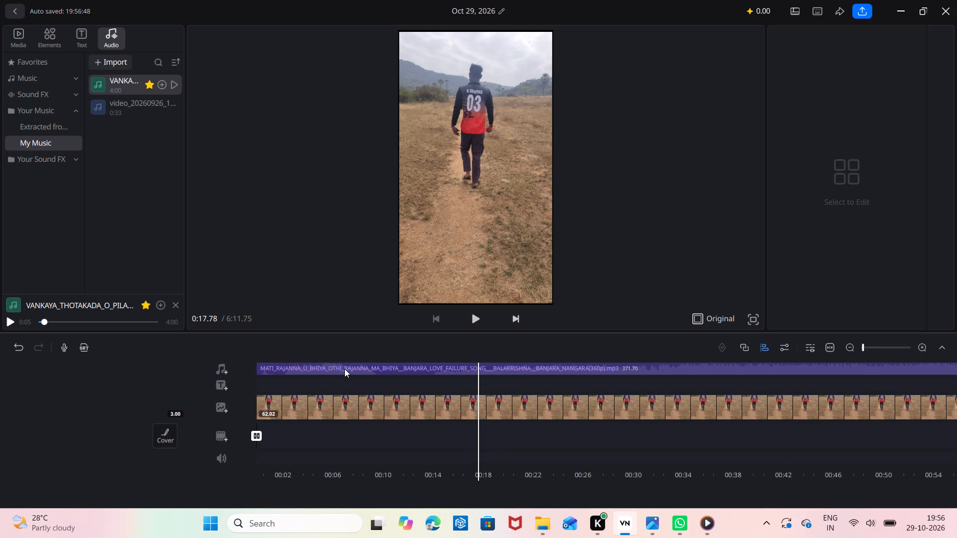
{"action": "left_click", "coordinate": [344, 369]}
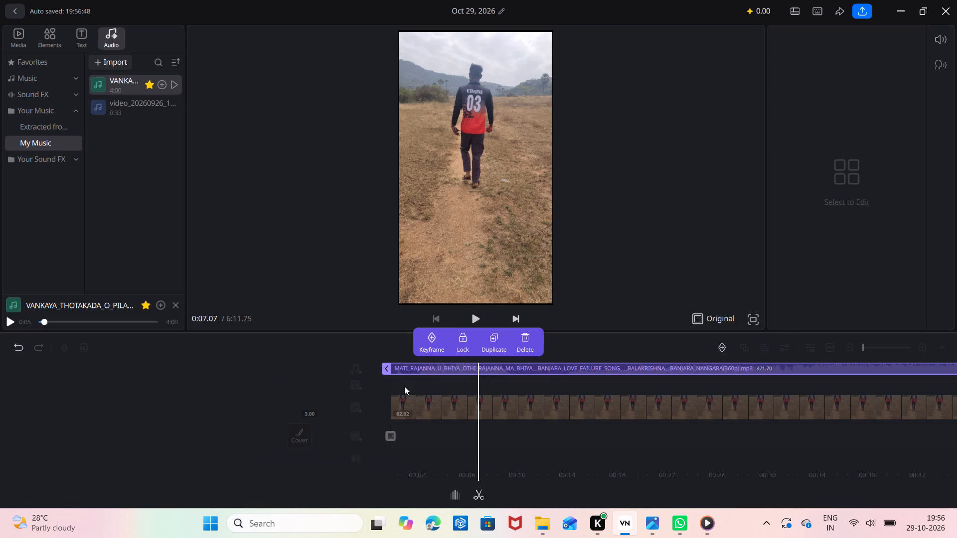
{"action": "left_click", "coordinate": [486, 493]}
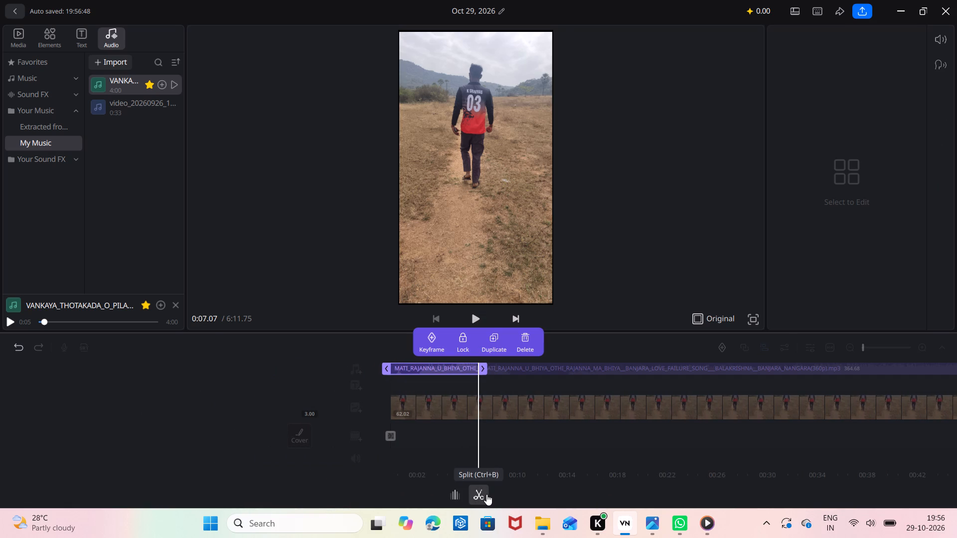
{"action": "left_click", "coordinate": [529, 337]}
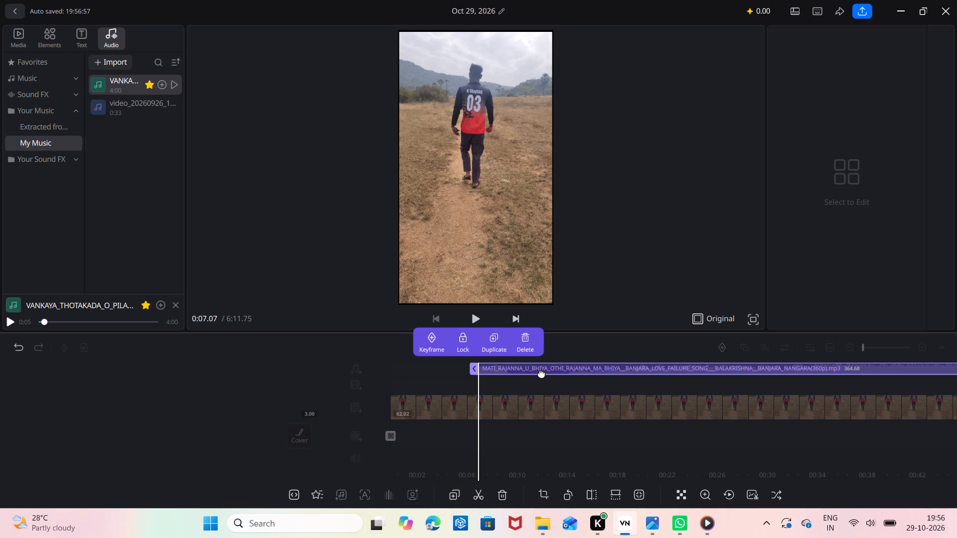
Move the remaining song clip to the very start of the timeline.
{"action": "left_click_drag", "start_coordinate": [541, 373], "coordinate": [454, 387]}
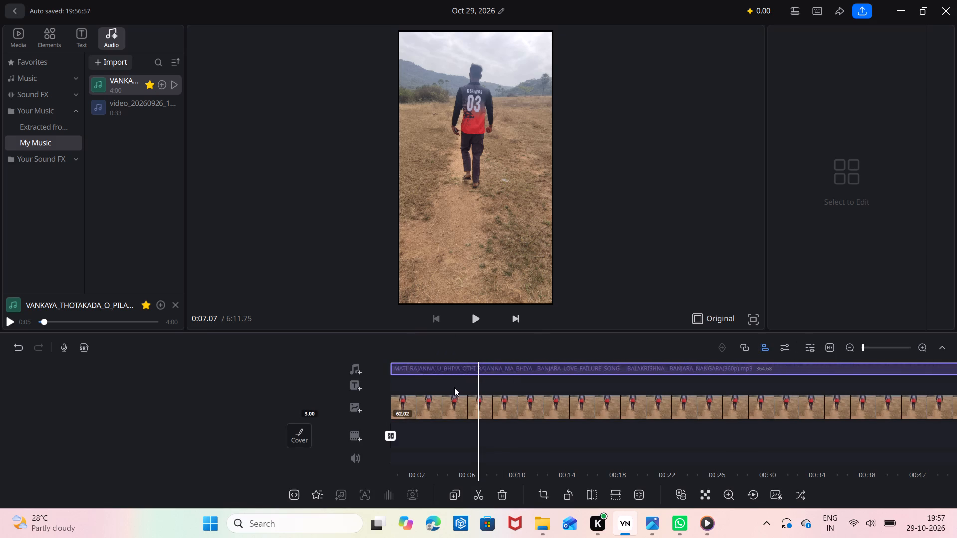
{"action": "left_click_drag", "start_coordinate": [454, 387], "coordinate": [450, 388]}
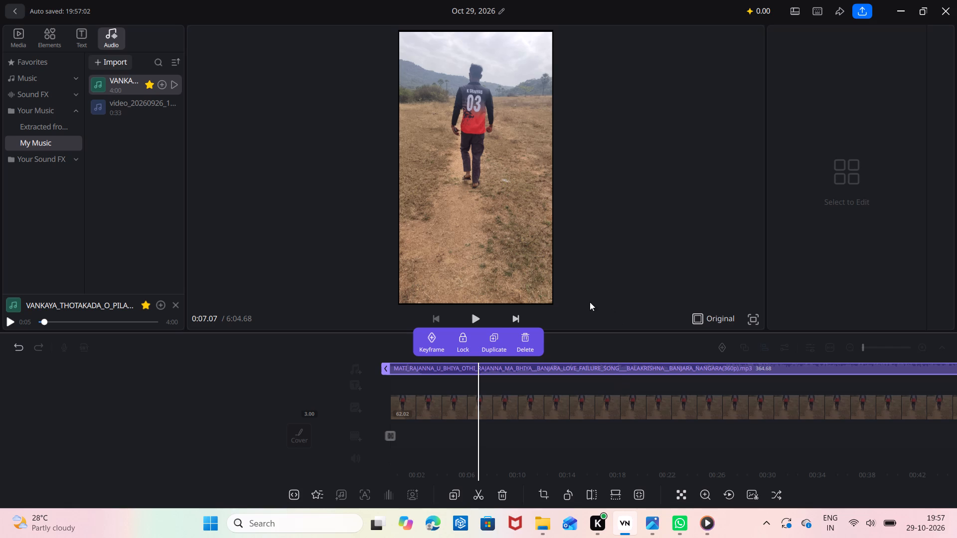
Play the timeline from 0:07.07 to listen to the trimmed song past the end of the photo clip.
{"action": "left_click", "coordinate": [475, 317]}
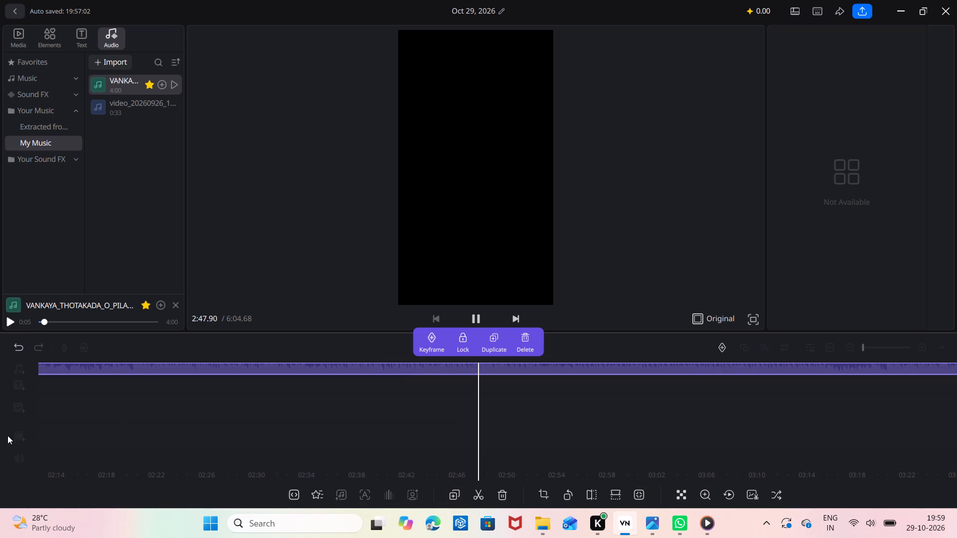
{"action": "left_click", "coordinate": [475, 321]}
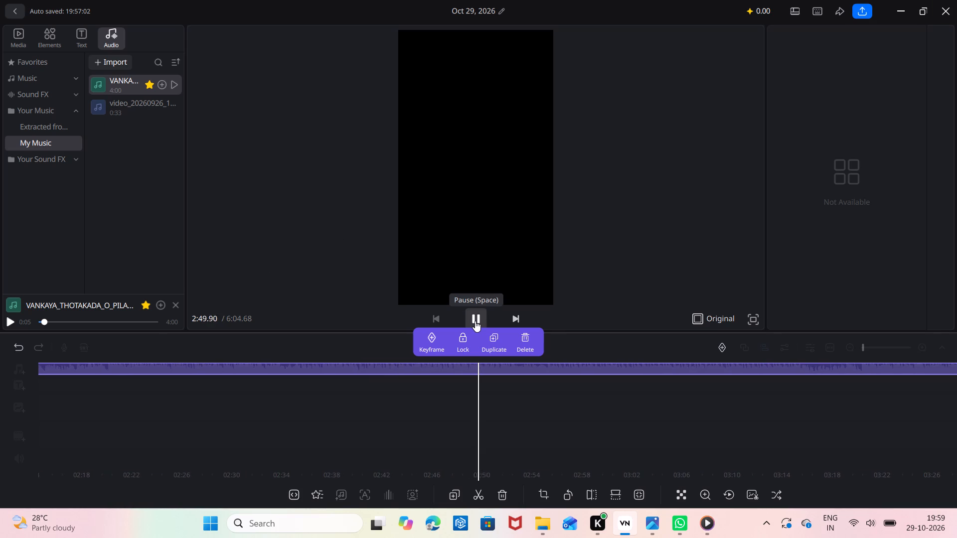
{"action": "left_click", "coordinate": [475, 321]}
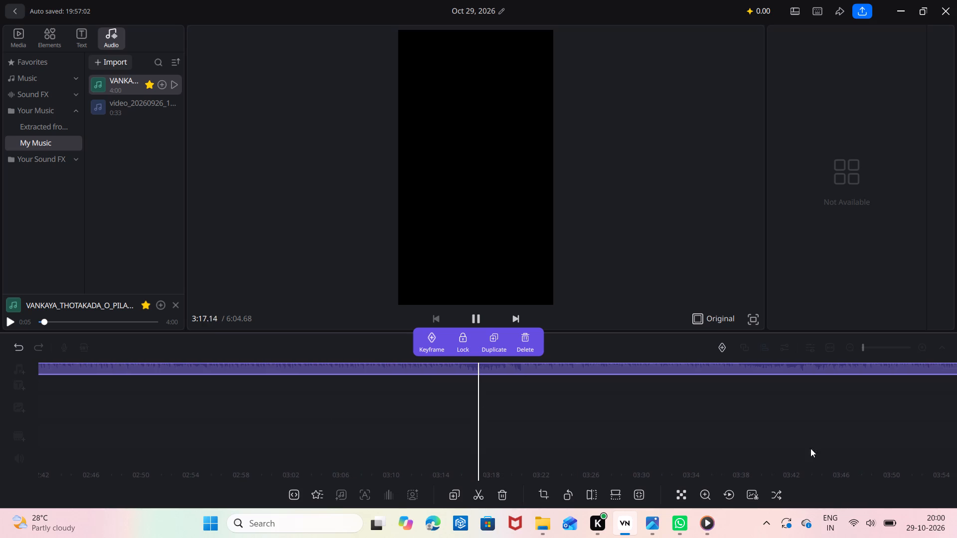
{"action": "left_click", "coordinate": [480, 310]}
Delete the roughly 62-second overlay photo clip of the man walking on the path from the timeline.
{"action": "left_click_drag", "start_coordinate": [529, 397], "coordinate": [956, 474]}
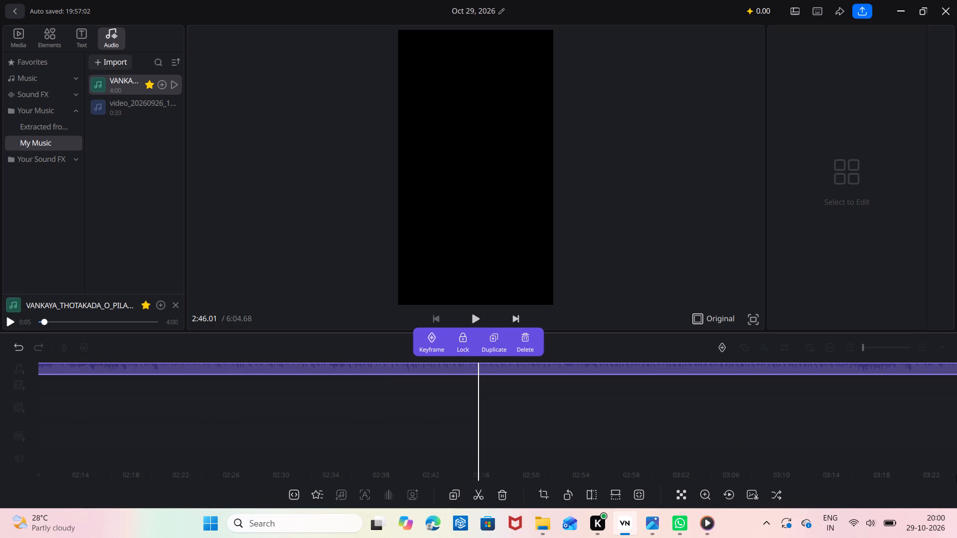
{"action": "left_click_drag", "start_coordinate": [956, 474], "coordinate": [956, 464]}
{"action": "left_click_drag", "start_coordinate": [682, 400], "coordinate": [956, 424]}
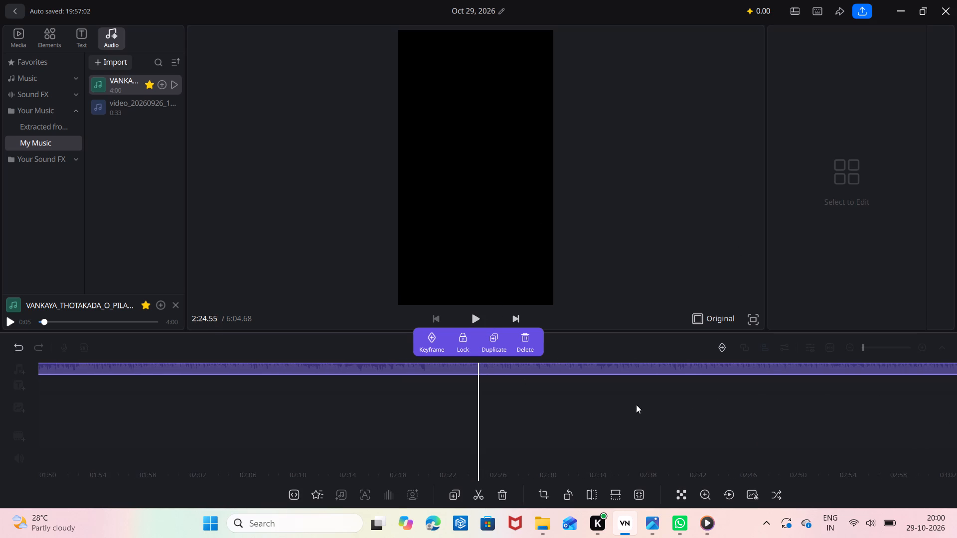
{"action": "left_click_drag", "start_coordinate": [636, 404], "coordinate": [956, 432]}
{"action": "left_click_drag", "start_coordinate": [627, 411], "coordinate": [956, 432]}
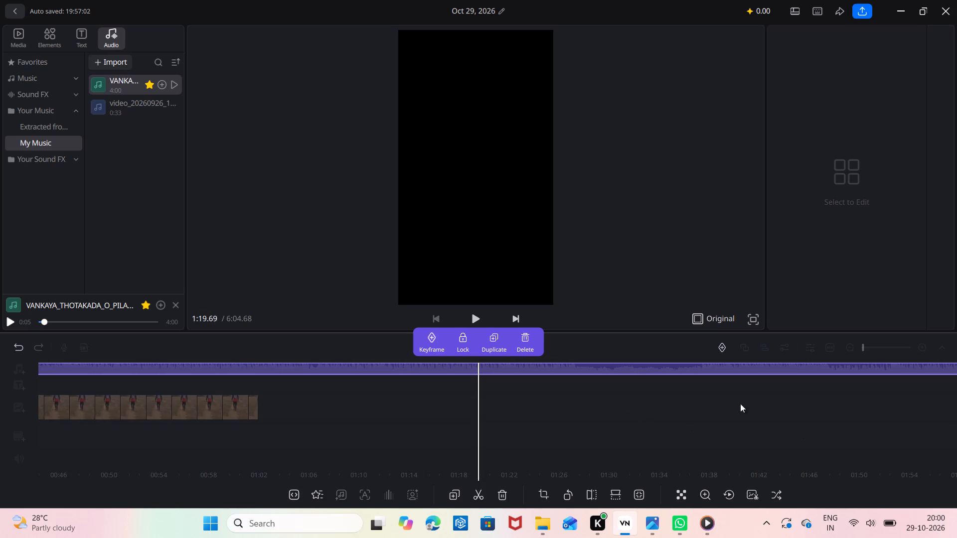
{"action": "left_click_drag", "start_coordinate": [692, 399], "coordinate": [956, 432]}
{"action": "left_click_drag", "start_coordinate": [554, 414], "coordinate": [880, 425]}
{"action": "left_click_drag", "start_coordinate": [565, 424], "coordinate": [804, 450]}
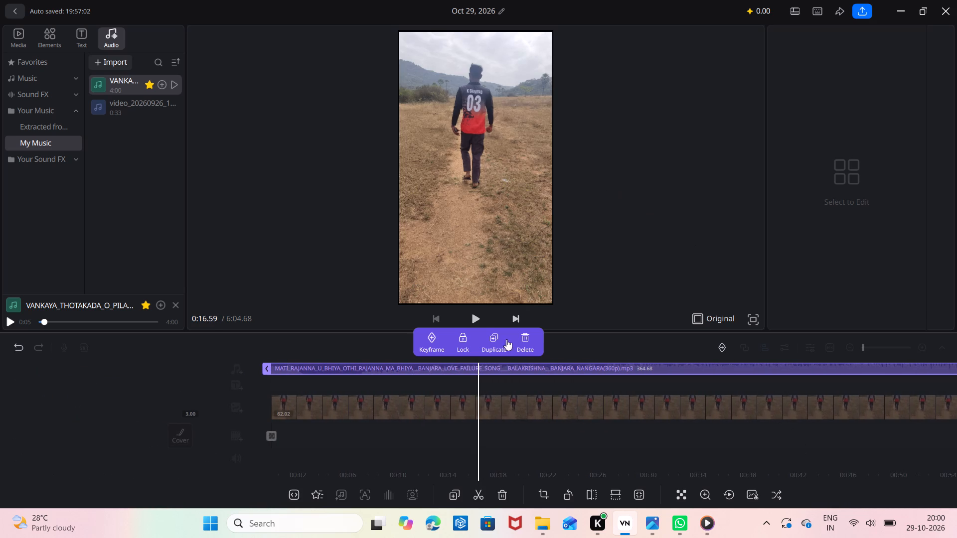
{"action": "left_click", "coordinate": [518, 408]}
{"action": "right_click_drag", "start_coordinate": [519, 410], "coordinate": [512, 419]}
{"action": "left_click", "coordinate": [513, 417]}
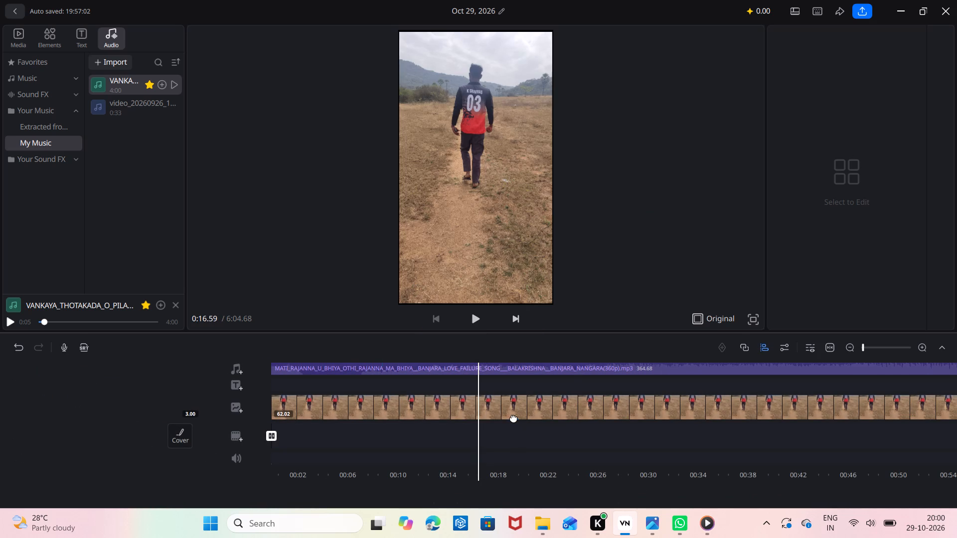
{"action": "left_click", "coordinate": [557, 373]}
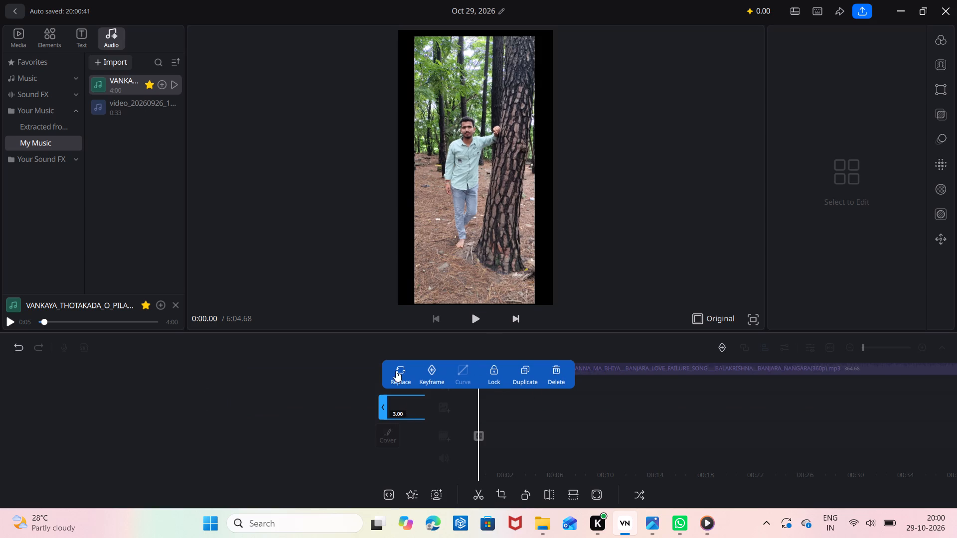
{"action": "left_click", "coordinate": [339, 376]}
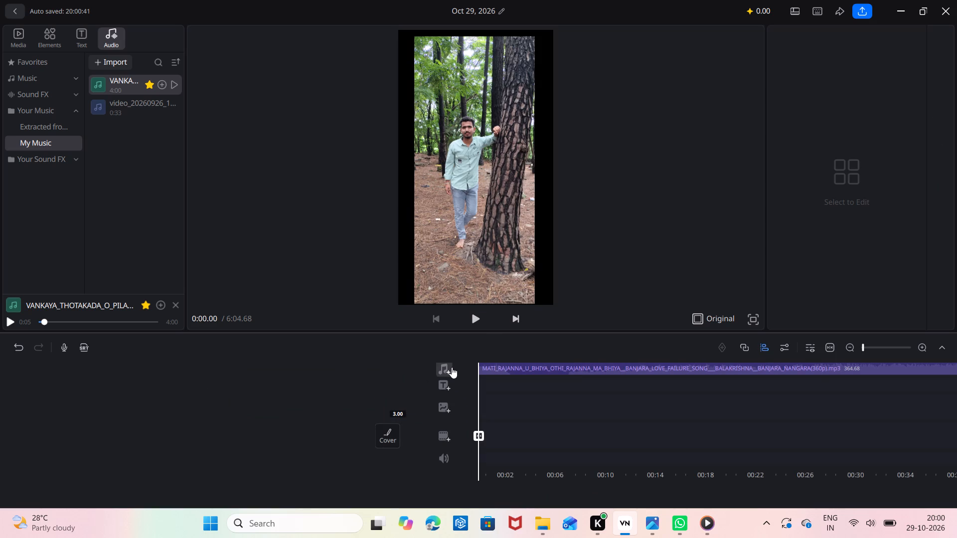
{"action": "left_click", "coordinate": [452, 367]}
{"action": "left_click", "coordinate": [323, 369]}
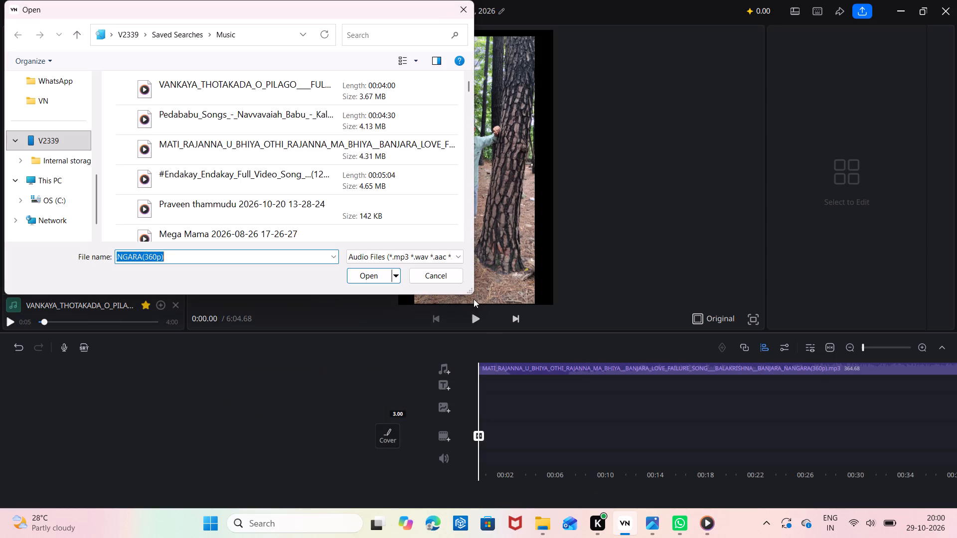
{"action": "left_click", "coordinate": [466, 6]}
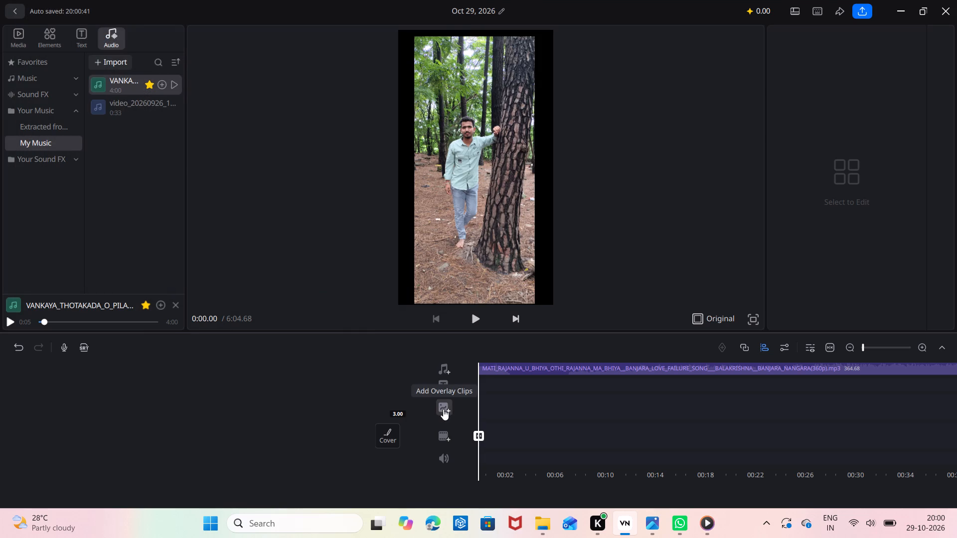
Delete the photo of the man leaning on the tree from the cover.
{"action": "left_click", "coordinate": [492, 250]}
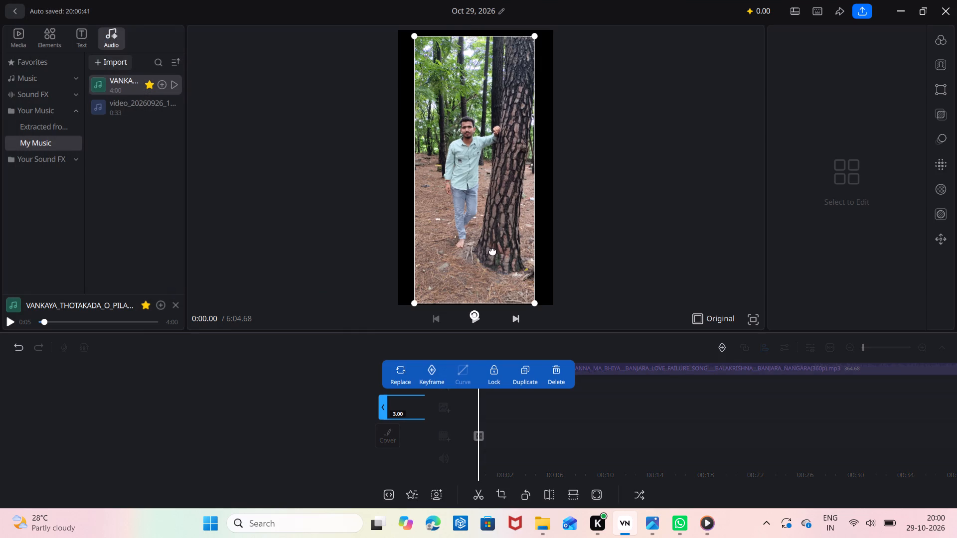
{"action": "left_click", "coordinate": [517, 464]}
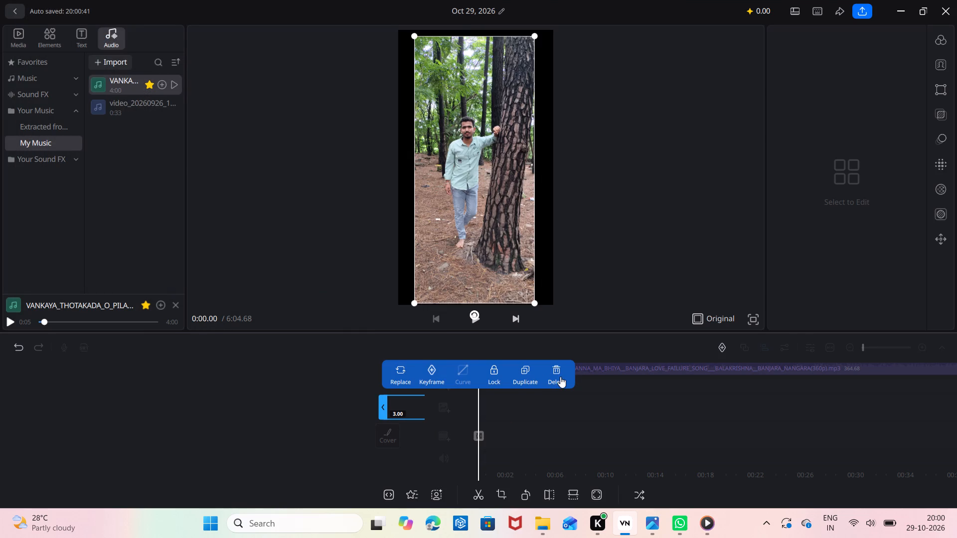
{"action": "left_click", "coordinate": [560, 377]}
Add the photo IMG-20251102-WA0028 from the Gallery as an overlay clip at 0:00.00.
{"action": "left_click", "coordinate": [449, 404]}
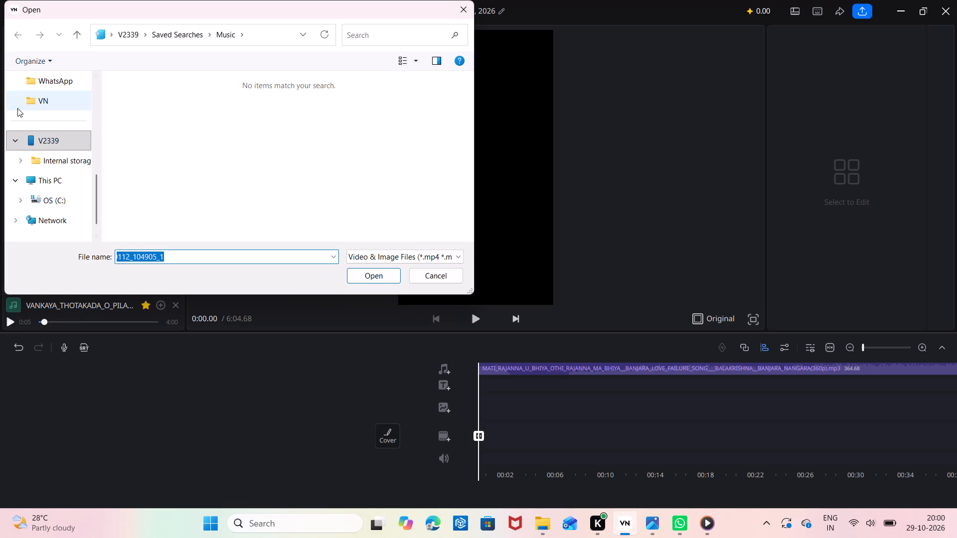
{"action": "scroll", "coordinate": [54, 155], "scroll_direction": "up", "scroll_amount": 3}
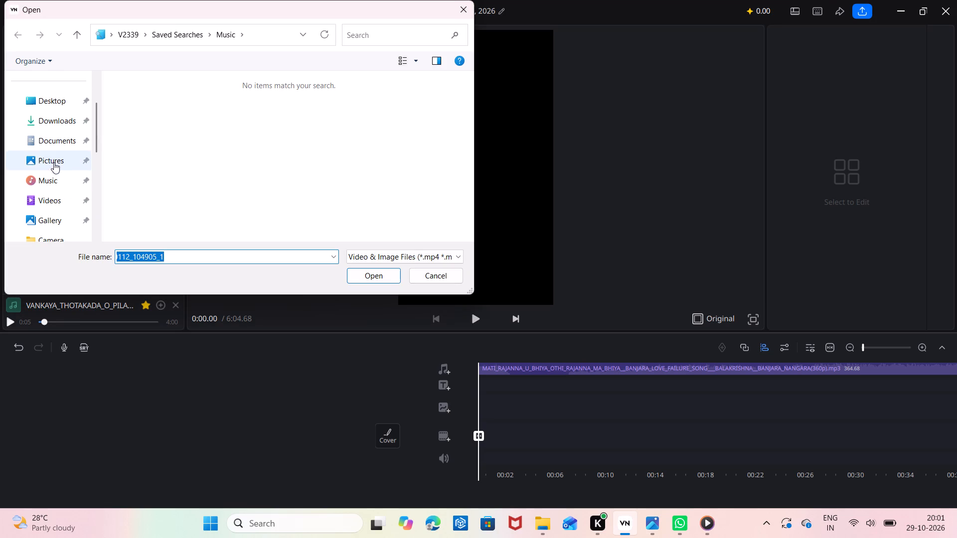
{"action": "double_click", "coordinate": [56, 216]}
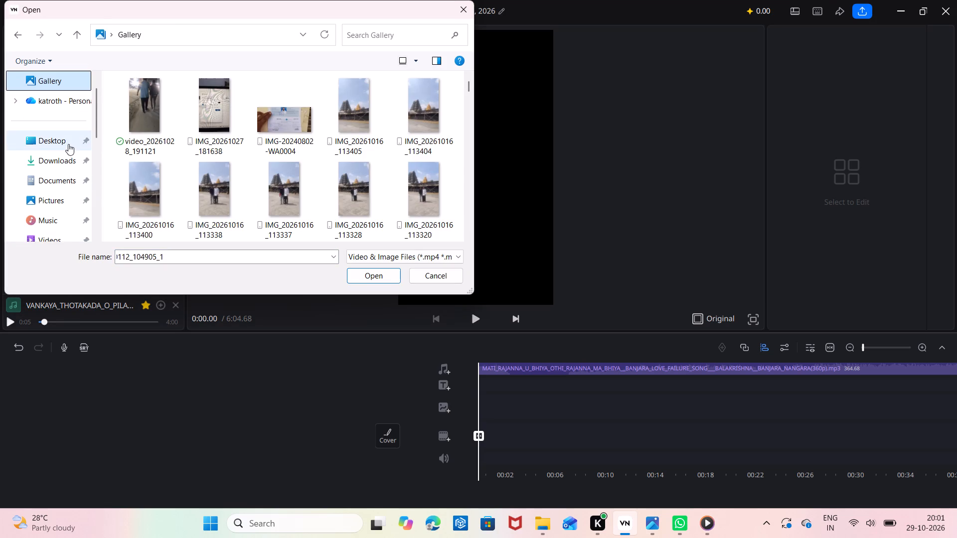
{"action": "scroll", "coordinate": [239, 176], "scroll_direction": "down", "scroll_amount": 9}
{"action": "scroll", "coordinate": [239, 167], "scroll_direction": "up", "scroll_amount": 1}
{"action": "scroll", "coordinate": [239, 166], "scroll_direction": "down", "scroll_amount": 10}
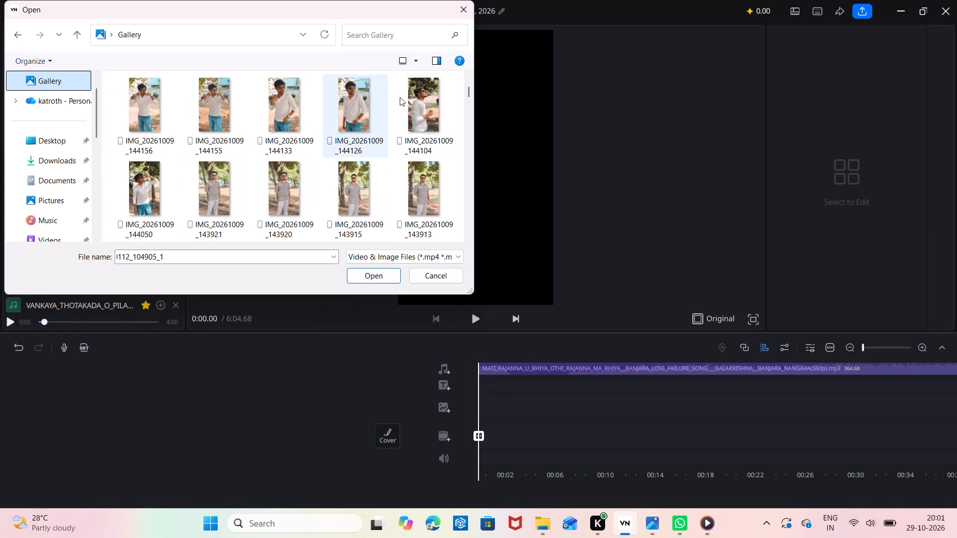
{"action": "left_click_drag", "start_coordinate": [467, 110], "coordinate": [472, 192]}
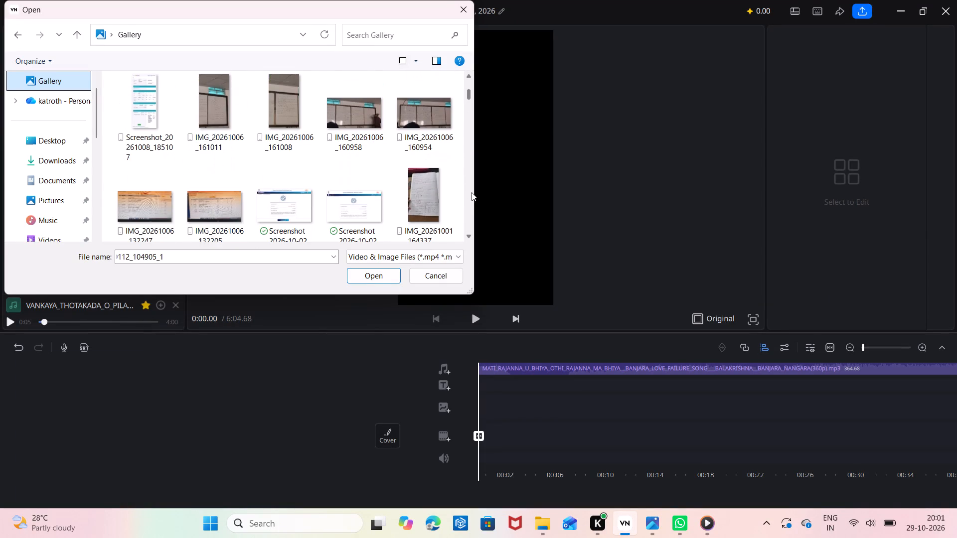
{"action": "left_click_drag", "start_coordinate": [472, 192], "coordinate": [473, 190]}
{"action": "left_click_drag", "start_coordinate": [473, 189], "coordinate": [467, 201]}
{"action": "scroll", "coordinate": [464, 197], "scroll_direction": "down", "scroll_amount": 1}
{"action": "scroll", "coordinate": [464, 197], "scroll_direction": "up", "scroll_amount": 1}
{"action": "scroll", "coordinate": [464, 197], "scroll_direction": "down", "scroll_amount": 10}
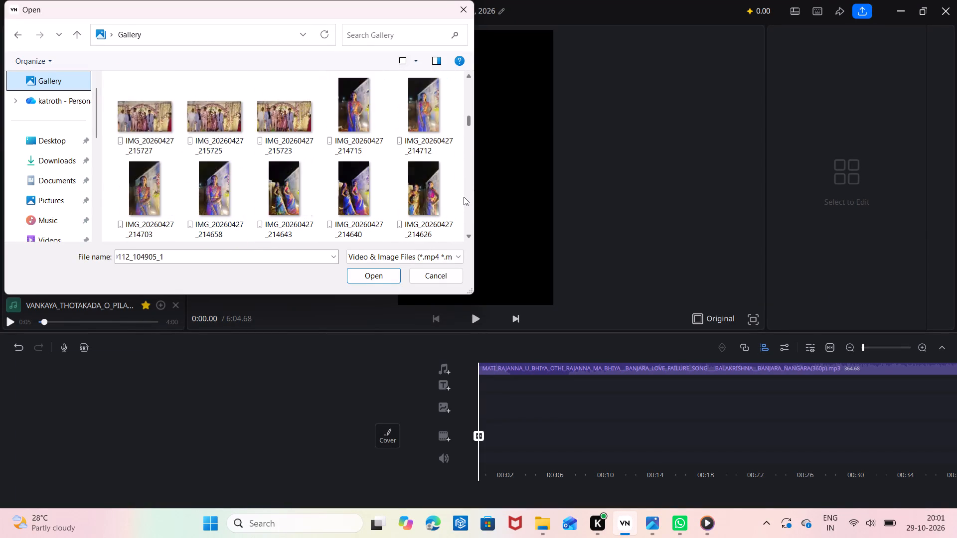
{"action": "scroll", "coordinate": [464, 197], "scroll_direction": "down", "scroll_amount": 18}
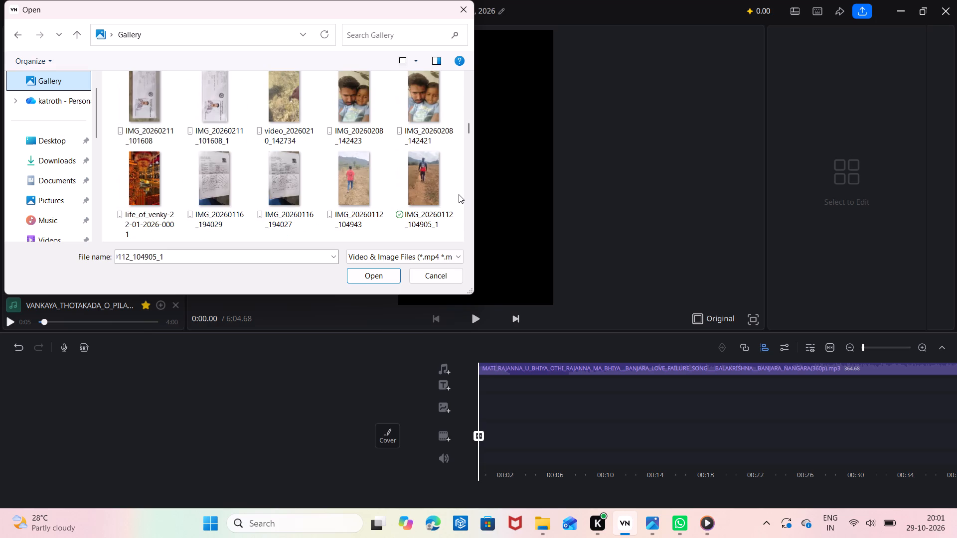
{"action": "scroll", "coordinate": [459, 194], "scroll_direction": "down", "scroll_amount": 6}
{"action": "scroll", "coordinate": [458, 194], "scroll_direction": "up", "scroll_amount": 2}
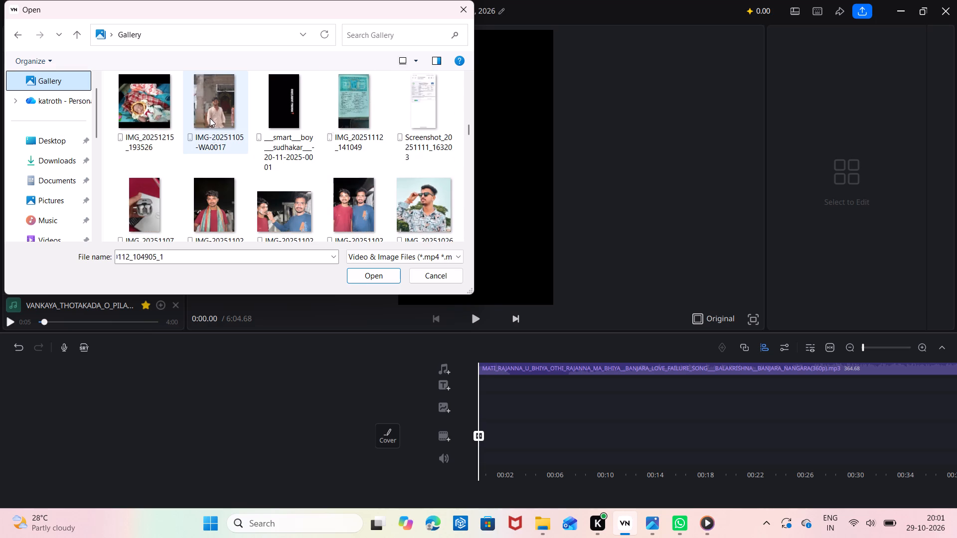
{"action": "left_click", "coordinate": [206, 199]}
{"action": "left_click", "coordinate": [206, 199]}
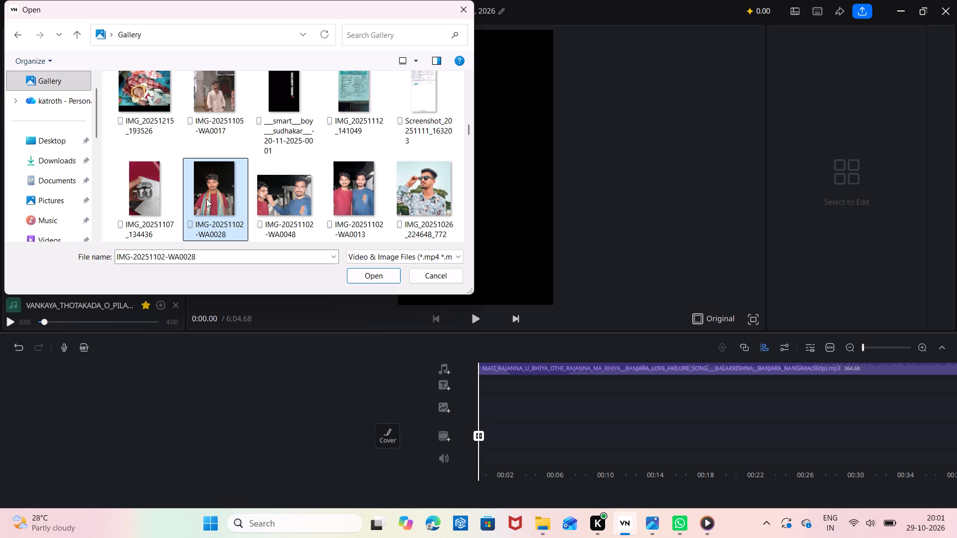
{"action": "double_click", "coordinate": [206, 199]}
{"action": "left_click", "coordinate": [391, 270]}
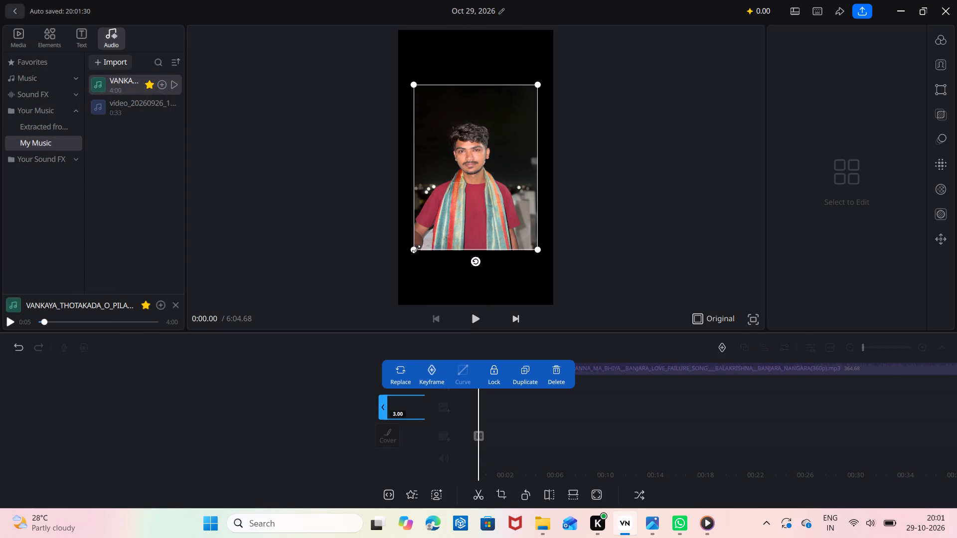
Enlarge the new photo in the preview until it spans the frame's width and reaches close to its bottom edge.
{"action": "left_click_drag", "start_coordinate": [416, 249], "coordinate": [454, 297]}
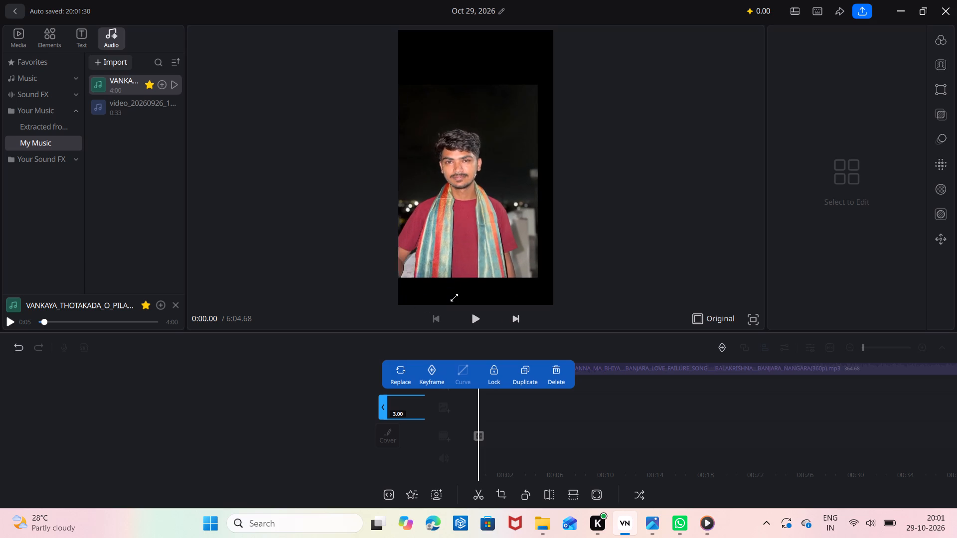
{"action": "left_click_drag", "start_coordinate": [454, 297], "coordinate": [459, 302]}
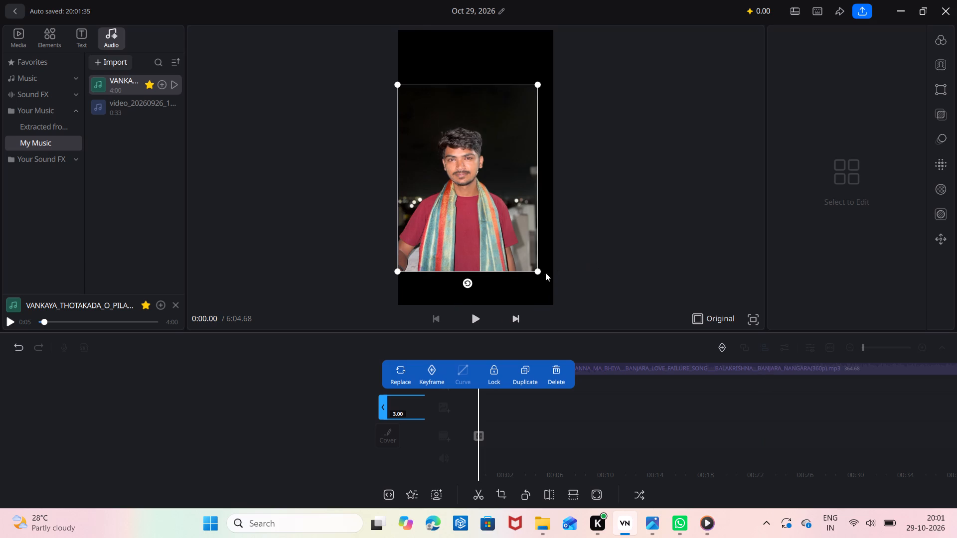
{"action": "left_click_drag", "start_coordinate": [539, 271], "coordinate": [551, 304]}
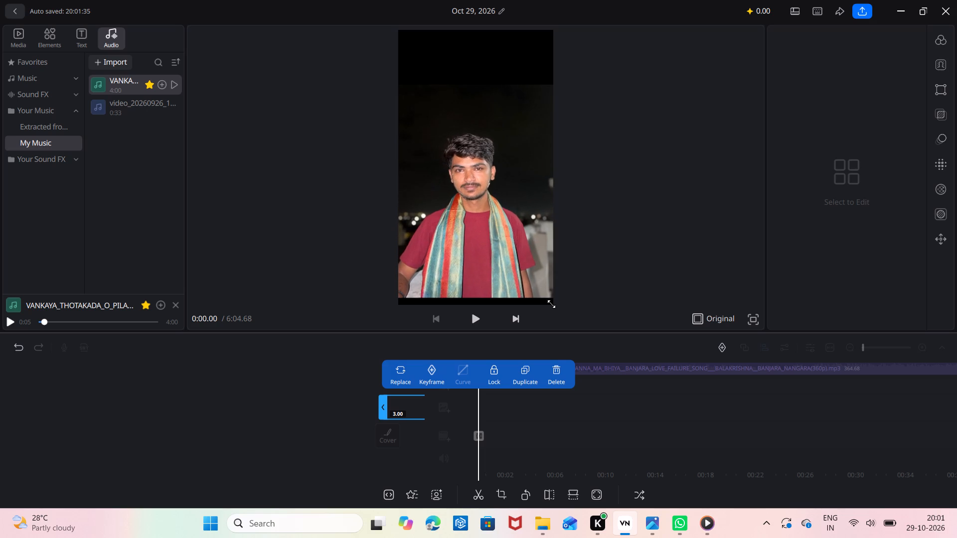
{"action": "left_click_drag", "start_coordinate": [551, 304], "coordinate": [552, 313]}
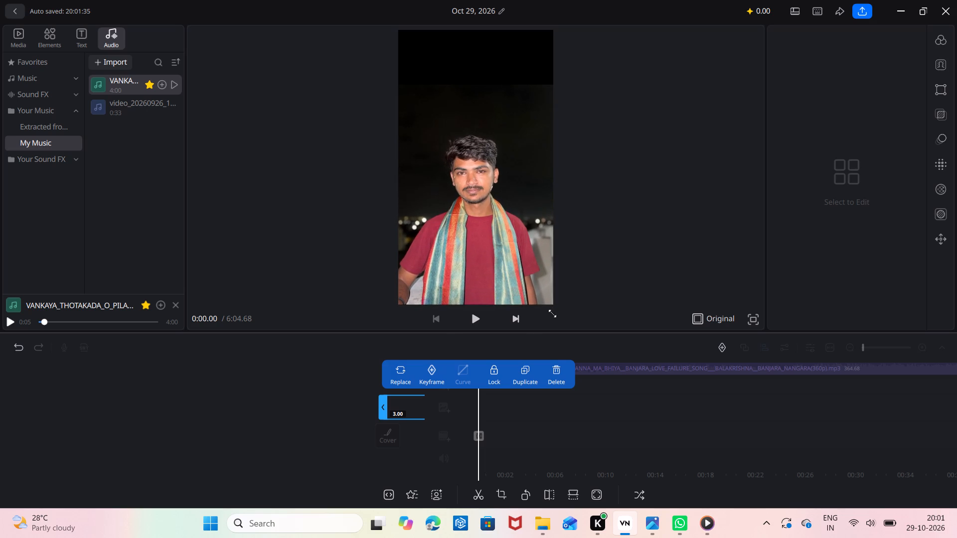
{"action": "left_click_drag", "start_coordinate": [552, 313], "coordinate": [551, 313]}
{"action": "left_click", "coordinate": [521, 267]}
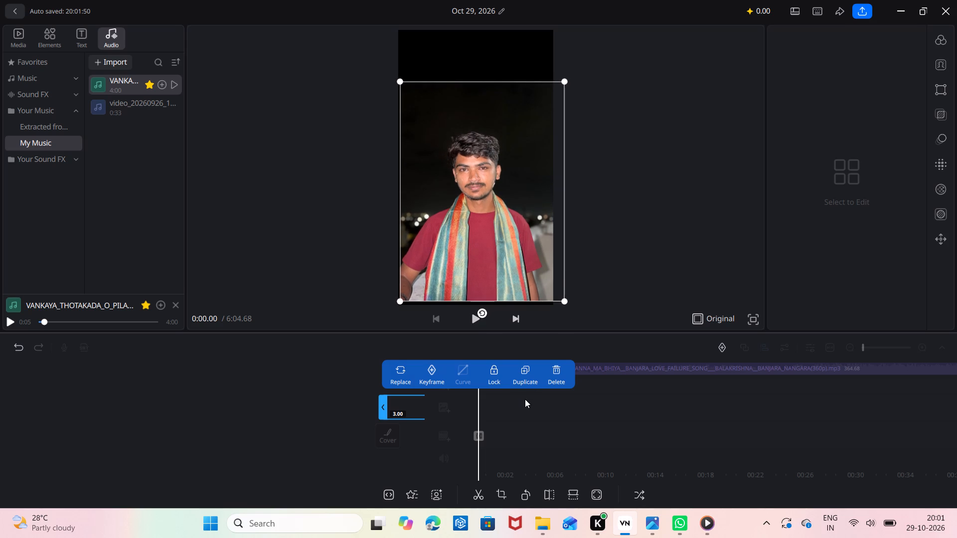
{"action": "left_click", "coordinate": [538, 421]}
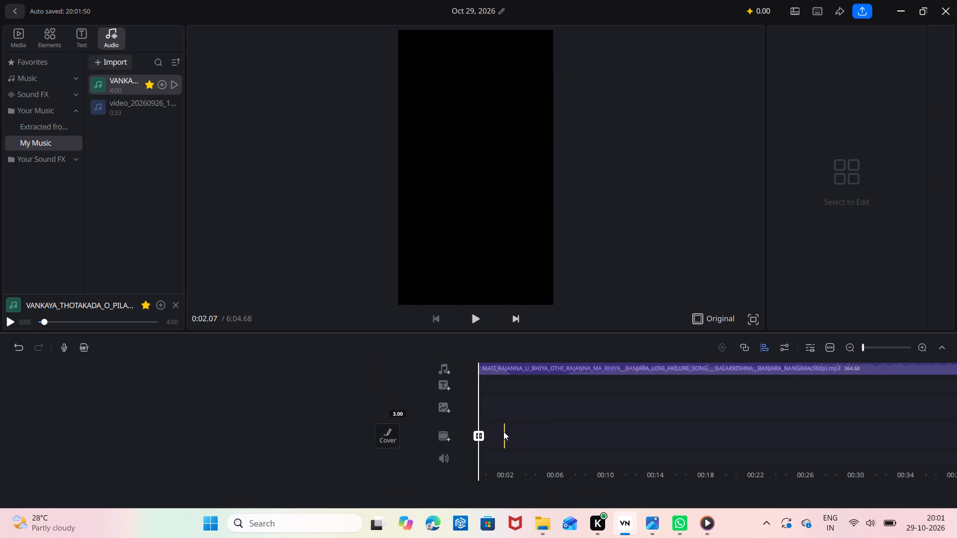
Play and scrub the first seconds of the timeline to check where the new photo shows.
{"action": "left_click_drag", "start_coordinate": [482, 435], "coordinate": [545, 440]}
{"action": "left_click", "coordinate": [542, 417]}
{"action": "right_click", "coordinate": [538, 415]}
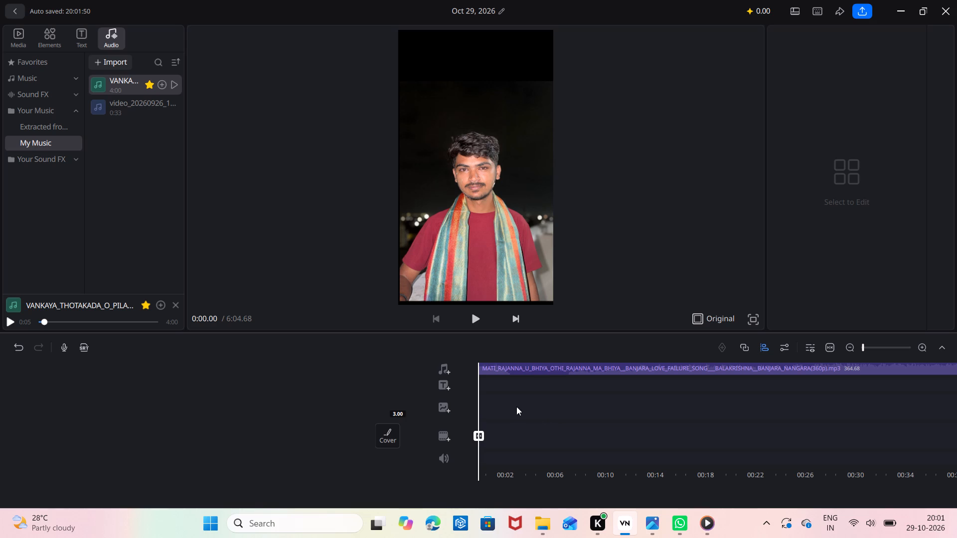
{"action": "left_click", "coordinate": [513, 406]}
{"action": "left_click", "coordinate": [484, 318]}
{"action": "left_click_drag", "start_coordinate": [515, 412], "coordinate": [489, 420]}
{"action": "left_click_drag", "start_coordinate": [462, 438], "coordinate": [477, 440]}
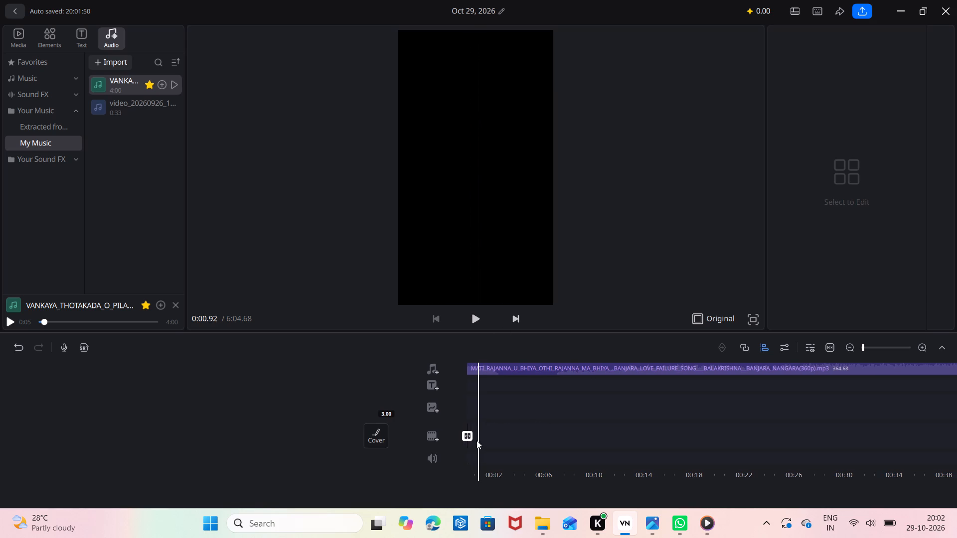
{"action": "left_click_drag", "start_coordinate": [477, 440], "coordinate": [478, 440]}
{"action": "left_click_drag", "start_coordinate": [542, 416], "coordinate": [524, 414]}
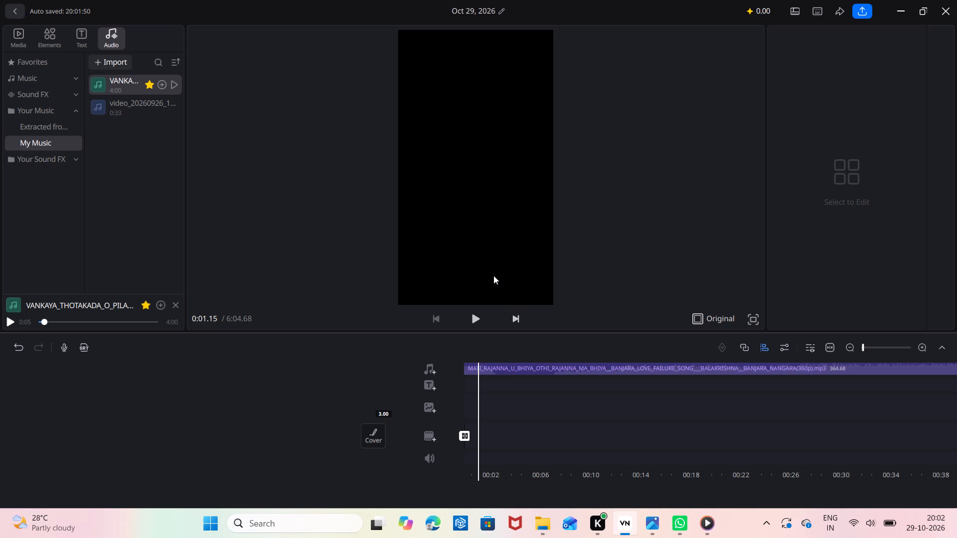
Add the Gallery photo IMG-20251102-WA0028 as an overlay clip at the start of the timeline, 0:00.00.
{"action": "left_click", "coordinate": [493, 275]}
{"action": "left_click_drag", "start_coordinate": [535, 428], "coordinate": [587, 434]}
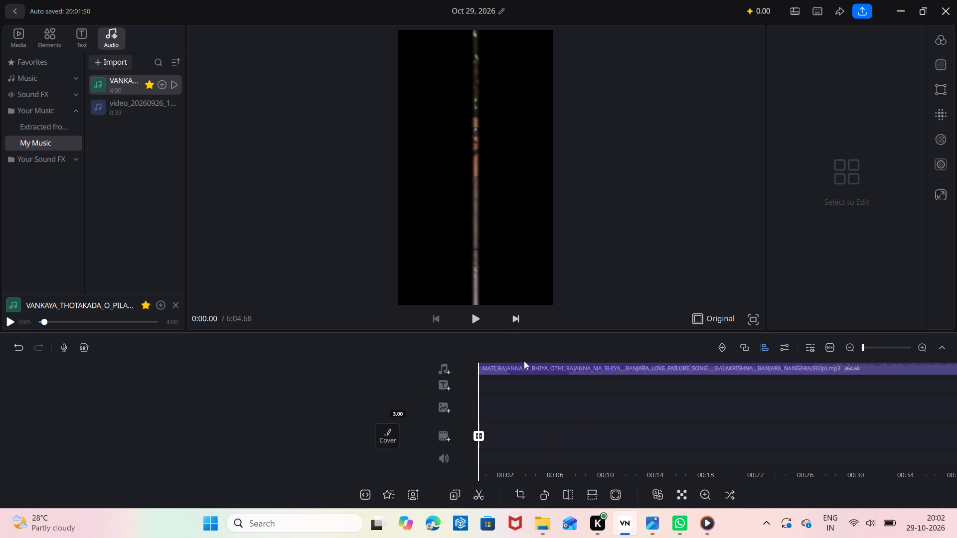
{"action": "left_click", "coordinate": [439, 408]}
{"action": "scroll", "coordinate": [379, 156], "scroll_direction": "down", "scroll_amount": 3}
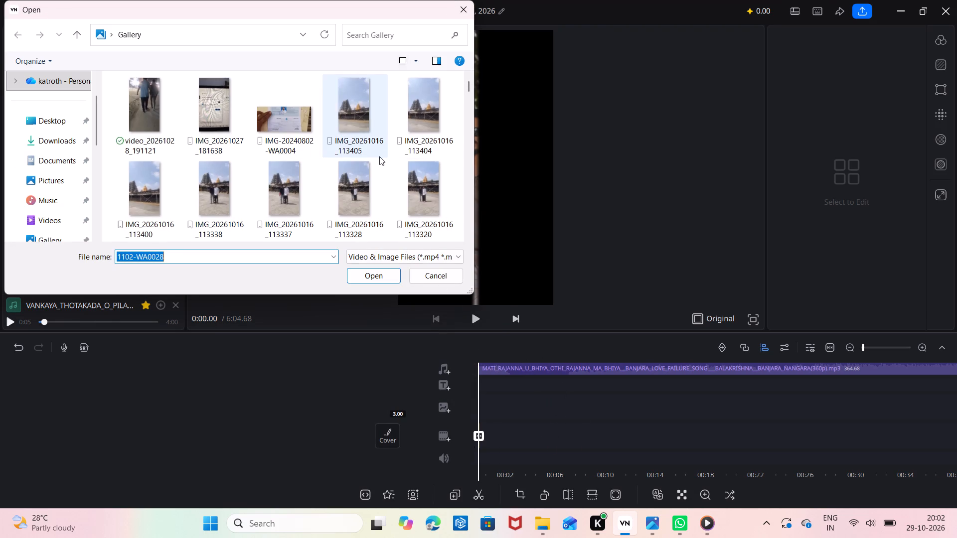
{"action": "scroll", "coordinate": [379, 156], "scroll_direction": "down", "scroll_amount": 16}
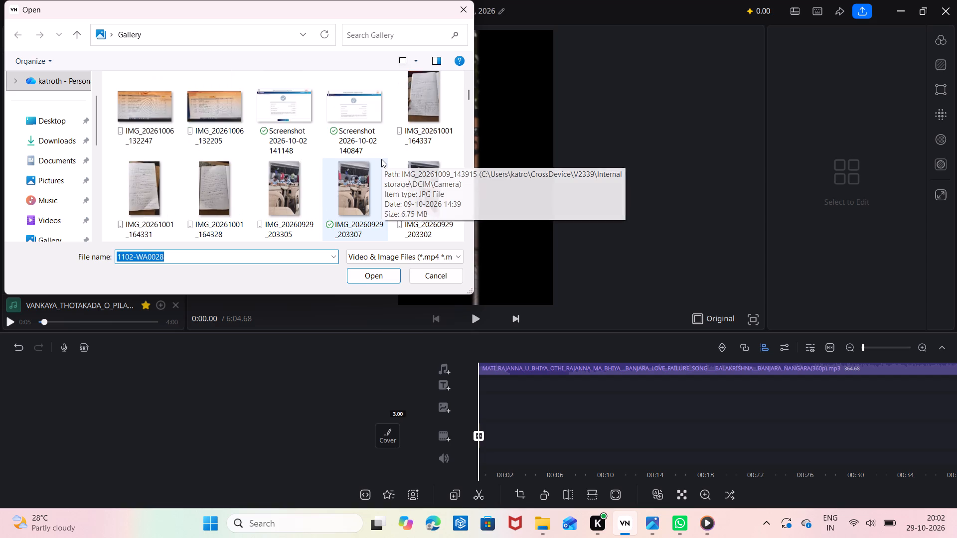
{"action": "scroll", "coordinate": [381, 159], "scroll_direction": "down", "scroll_amount": 13}
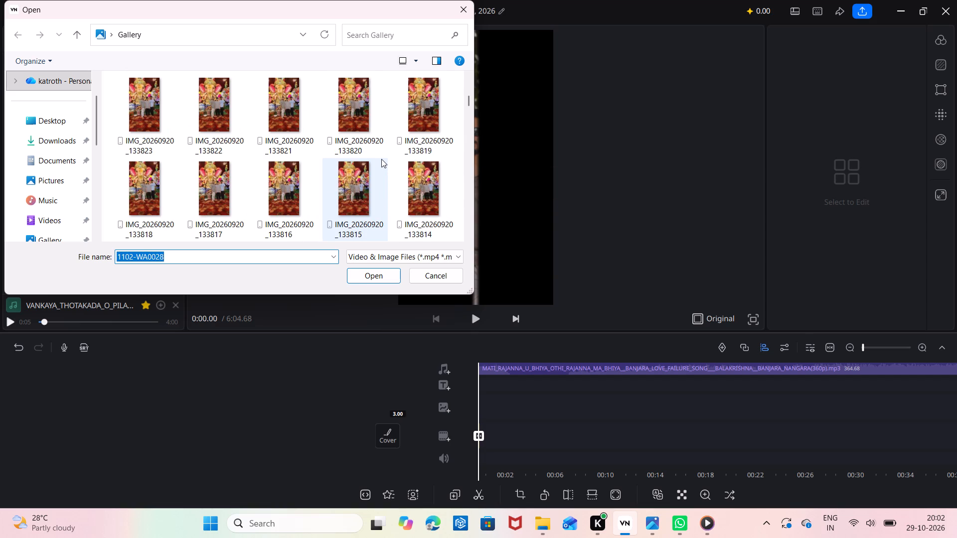
{"action": "scroll", "coordinate": [381, 159], "scroll_direction": "down", "scroll_amount": 1}
{"action": "scroll", "coordinate": [381, 159], "scroll_direction": "up", "scroll_amount": 3}
{"action": "scroll", "coordinate": [381, 159], "scroll_direction": "down", "scroll_amount": 1}
{"action": "scroll", "coordinate": [381, 159], "scroll_direction": "up", "scroll_amount": 1}
{"action": "scroll", "coordinate": [381, 159], "scroll_direction": "down", "scroll_amount": 9}
{"action": "scroll", "coordinate": [383, 160], "scroll_direction": "up", "scroll_amount": 4}
{"action": "scroll", "coordinate": [383, 160], "scroll_direction": "down", "scroll_amount": 7}
{"action": "scroll", "coordinate": [383, 160], "scroll_direction": "up", "scroll_amount": 2}
{"action": "scroll", "coordinate": [383, 160], "scroll_direction": "down", "scroll_amount": 3}
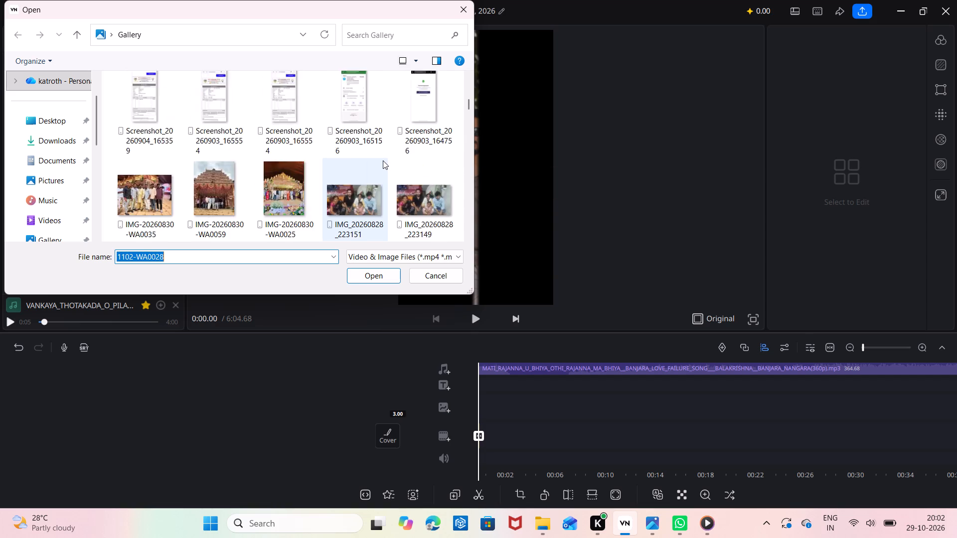
{"action": "scroll", "coordinate": [383, 160], "scroll_direction": "down", "scroll_amount": 10}
{"action": "scroll", "coordinate": [384, 161], "scroll_direction": "up", "scroll_amount": 1}
{"action": "scroll", "coordinate": [383, 161], "scroll_direction": "down", "scroll_amount": 13}
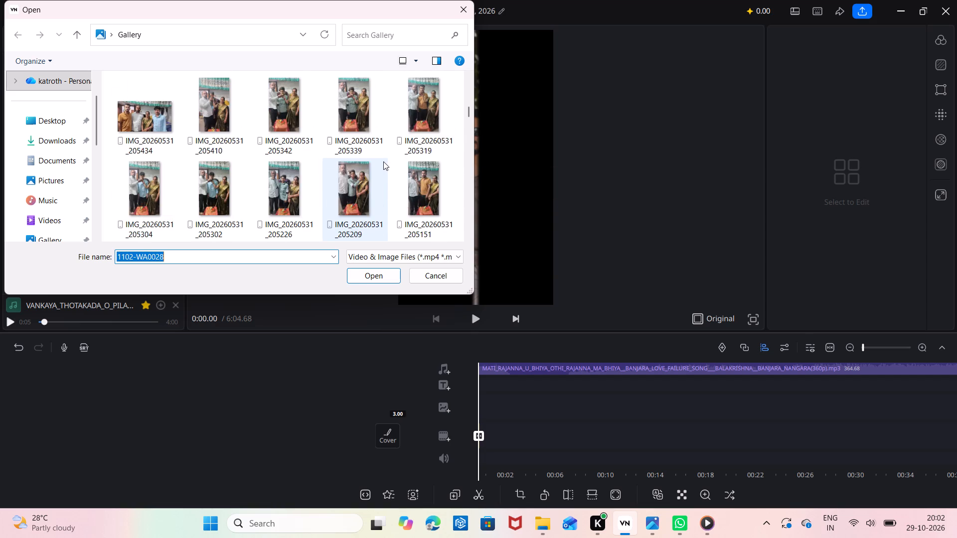
{"action": "scroll", "coordinate": [383, 166], "scroll_direction": "down", "scroll_amount": 15}
{"action": "scroll", "coordinate": [383, 170], "scroll_direction": "up", "scroll_amount": 1}
{"action": "scroll", "coordinate": [383, 170], "scroll_direction": "down", "scroll_amount": 13}
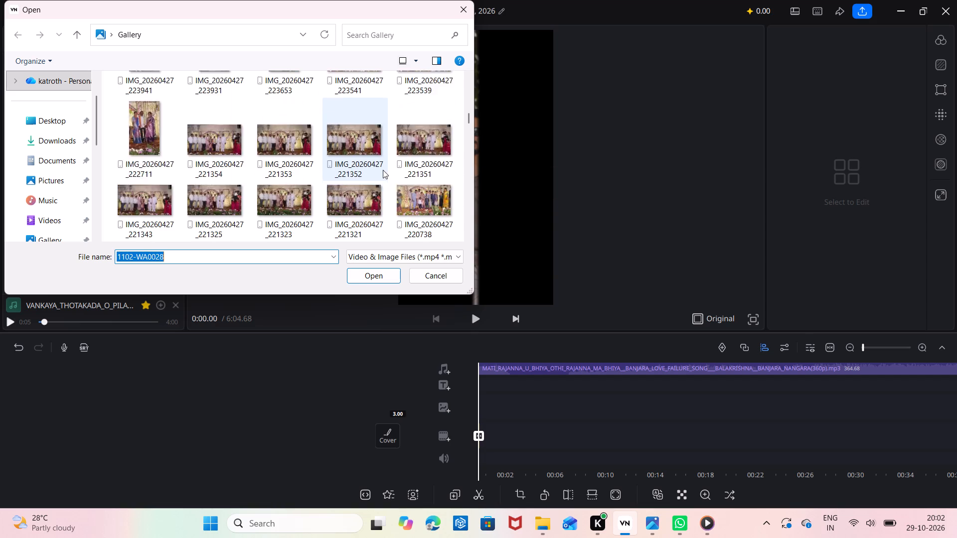
{"action": "scroll", "coordinate": [383, 170], "scroll_direction": "down", "scroll_amount": 12}
{"action": "scroll", "coordinate": [383, 170], "scroll_direction": "up", "scroll_amount": 2}
{"action": "scroll", "coordinate": [383, 170], "scroll_direction": "down", "scroll_amount": 7}
{"action": "scroll", "coordinate": [383, 170], "scroll_direction": "up", "scroll_amount": 2}
{"action": "scroll", "coordinate": [383, 170], "scroll_direction": "down", "scroll_amount": 5}
{"action": "scroll", "coordinate": [383, 170], "scroll_direction": "up", "scroll_amount": 2}
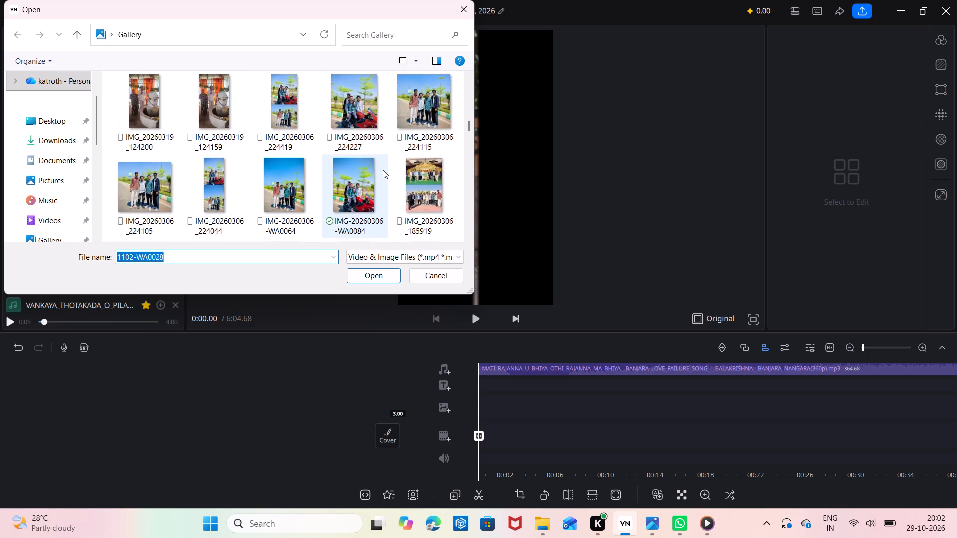
{"action": "scroll", "coordinate": [383, 170], "scroll_direction": "down", "scroll_amount": 8}
{"action": "scroll", "coordinate": [383, 170], "scroll_direction": "up", "scroll_amount": 2}
{"action": "scroll", "coordinate": [383, 170], "scroll_direction": "down", "scroll_amount": 6}
{"action": "scroll", "coordinate": [383, 170], "scroll_direction": "up", "scroll_amount": 1}
{"action": "scroll", "coordinate": [383, 170], "scroll_direction": "down", "scroll_amount": 9}
{"action": "scroll", "coordinate": [383, 170], "scroll_direction": "up", "scroll_amount": 1}
{"action": "scroll", "coordinate": [383, 170], "scroll_direction": "down", "scroll_amount": 1}
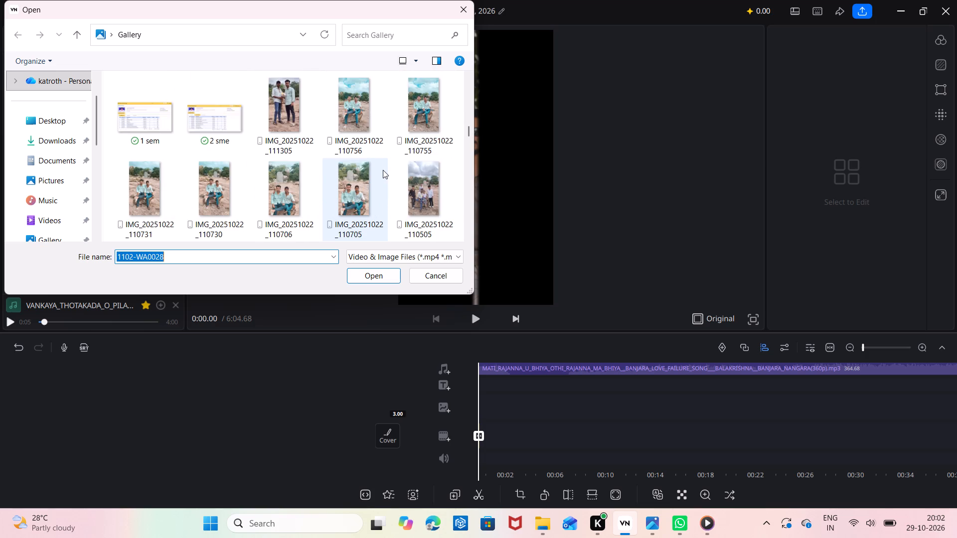
{"action": "scroll", "coordinate": [383, 170], "scroll_direction": "up", "scroll_amount": 3}
{"action": "scroll", "coordinate": [375, 182], "scroll_direction": "down", "scroll_amount": 2}
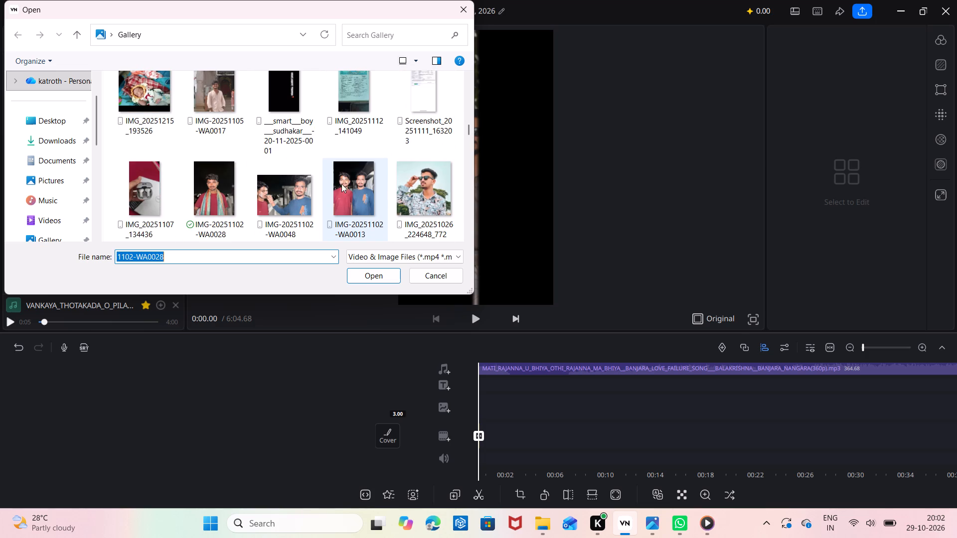
{"action": "double_click", "coordinate": [218, 195]}
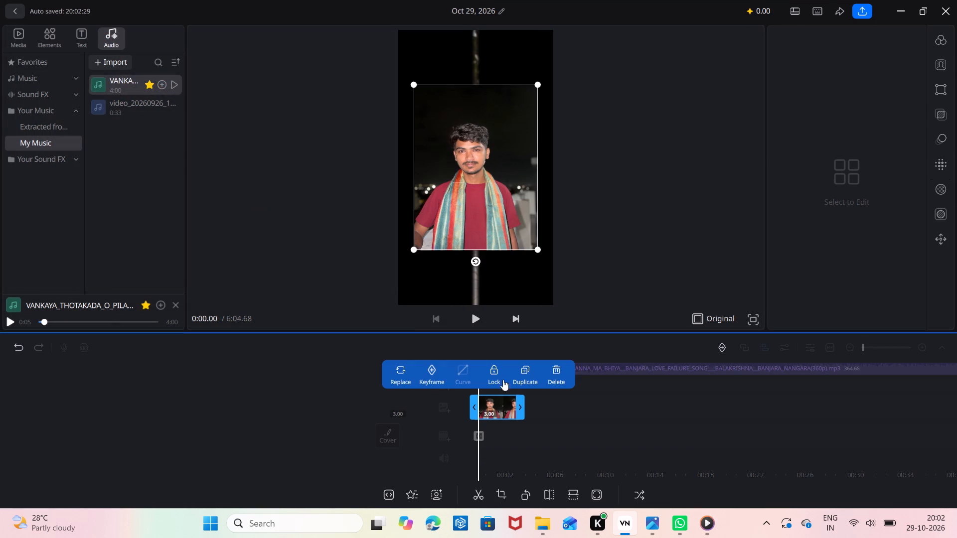
Extend the overlay photo clip's duration to about 20.25 seconds.
{"action": "left_click_drag", "start_coordinate": [520, 414], "coordinate": [736, 419]}
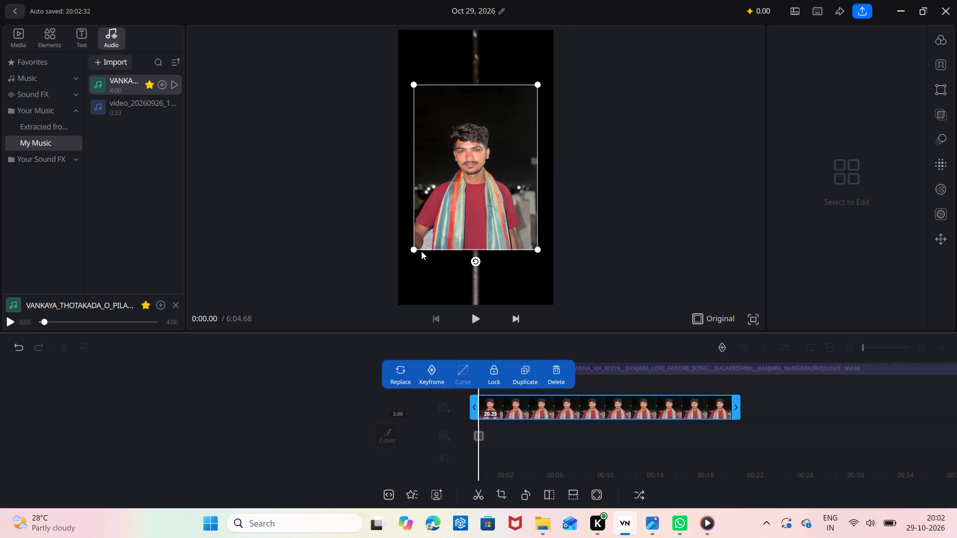
Enlarge the overlay photo to span the frame's full width and shift it down to meet the frame's bottom edge.
{"action": "left_click_drag", "start_coordinate": [413, 251], "coordinate": [409, 291]}
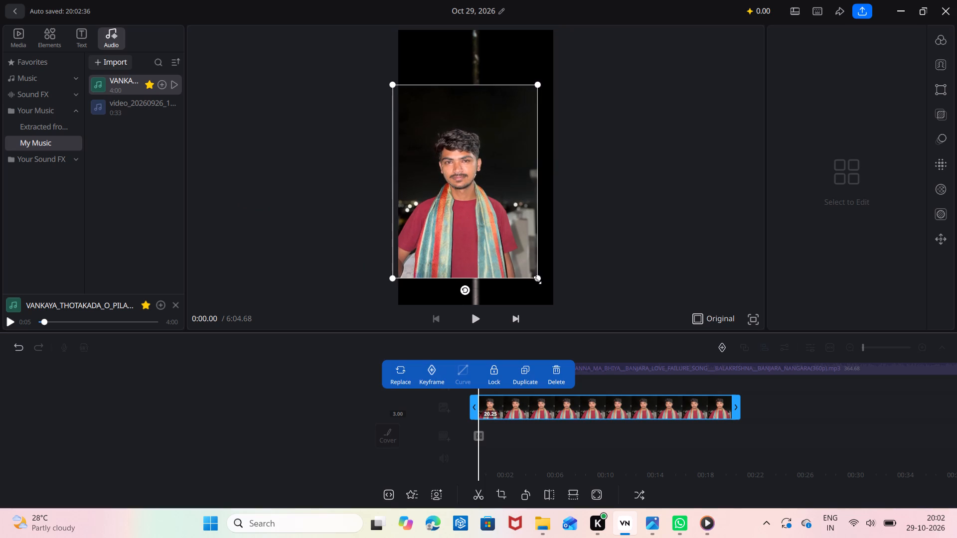
{"action": "left_click_drag", "start_coordinate": [537, 280], "coordinate": [549, 305]}
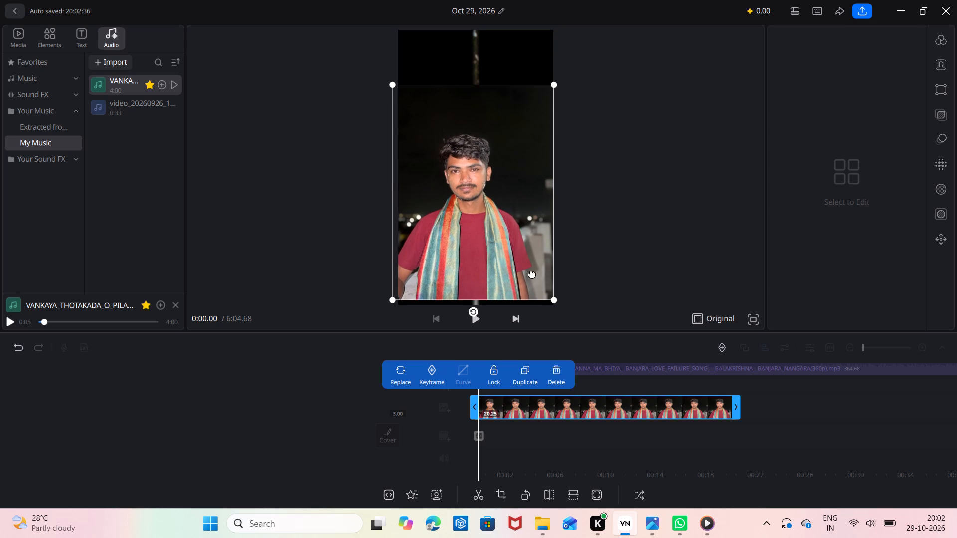
{"action": "left_click_drag", "start_coordinate": [499, 258], "coordinate": [506, 264]}
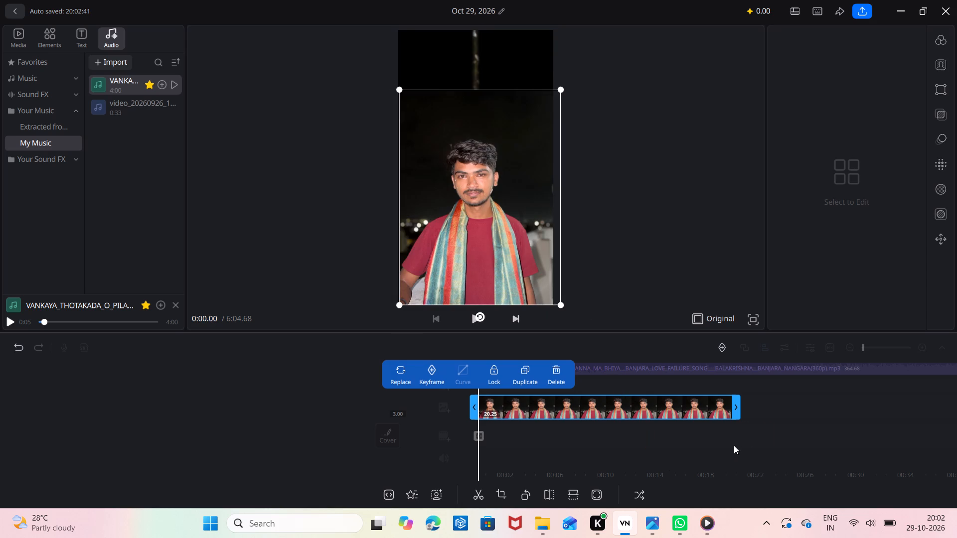
Lengthen the overlay photo clip to about 27.23 seconds.
{"action": "left_click_drag", "start_coordinate": [736, 409], "coordinate": [820, 412]}
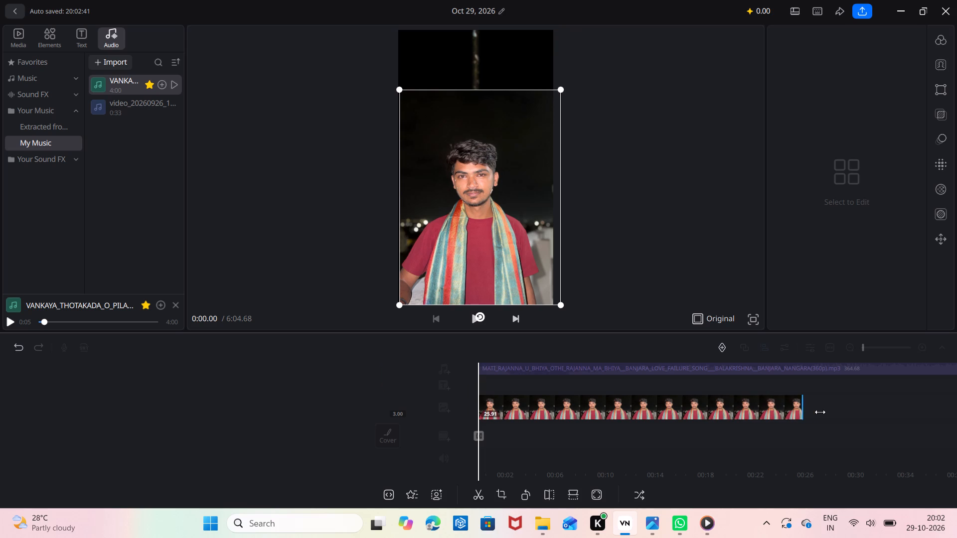
{"action": "left_click_drag", "start_coordinate": [820, 412], "coordinate": [823, 413]}
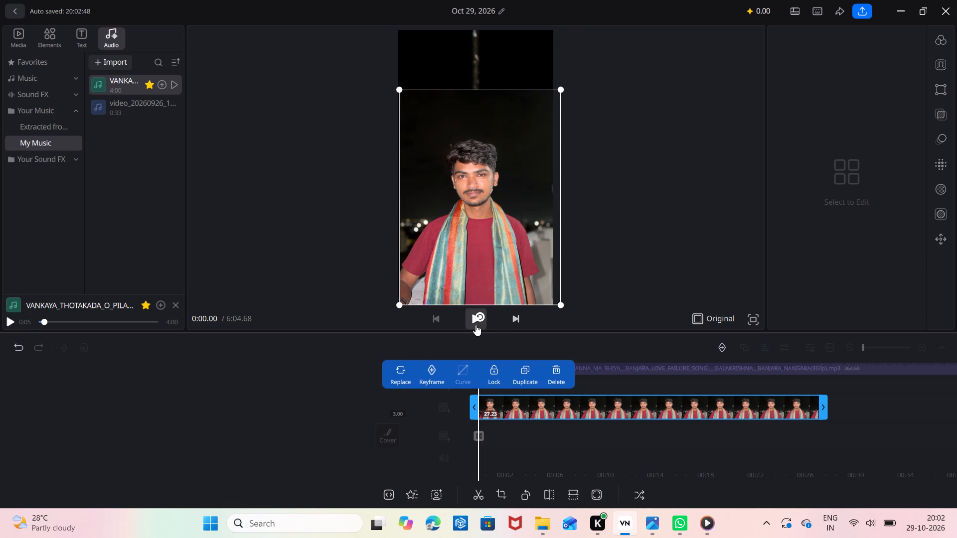
Start playback and stretch the end of the overlay photo clip to about 2:34 on the timeline.
{"action": "left_click", "coordinate": [476, 325]}
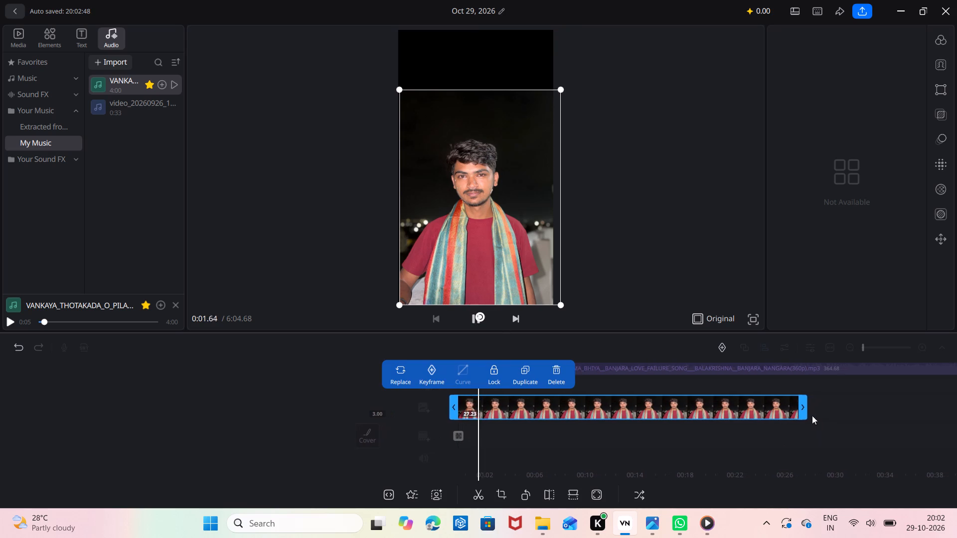
{"action": "left_click_drag", "start_coordinate": [797, 410], "coordinate": [956, 409]}
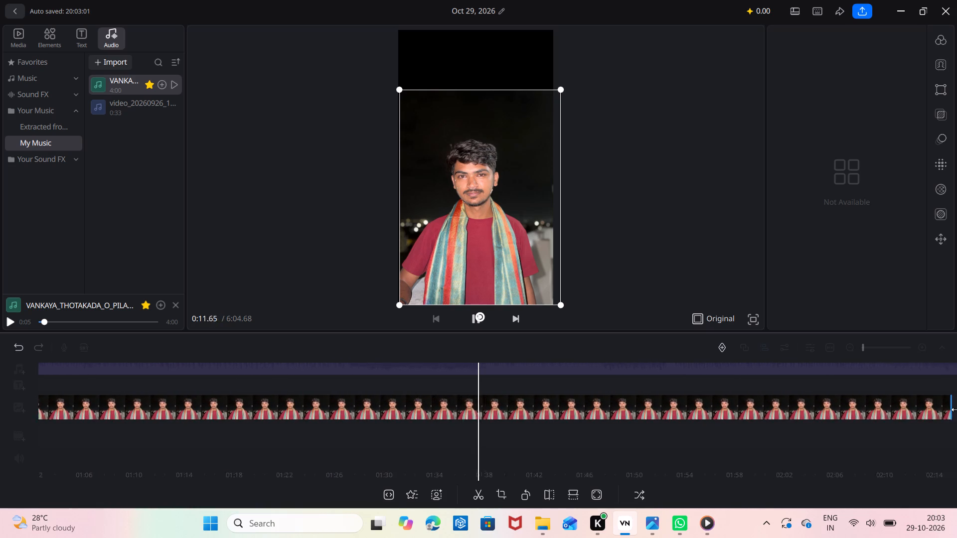
{"action": "left_click_drag", "start_coordinate": [956, 409], "coordinate": [956, 408]}
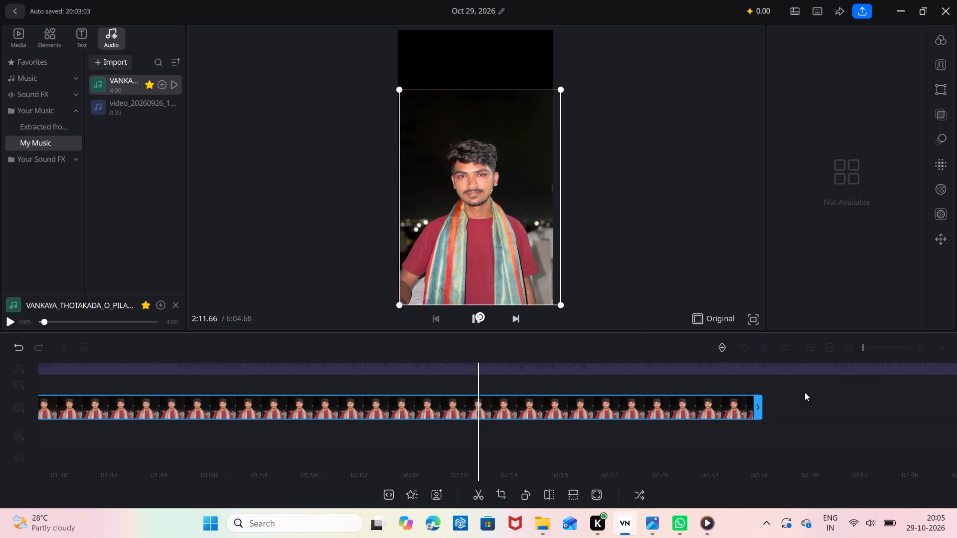
Stretch the end of the overlay photo clip further along the song, past 3:10 on the timeline.
{"action": "left_click", "coordinate": [745, 411]}
{"action": "left_click_drag", "start_coordinate": [742, 411], "coordinate": [557, 3]}
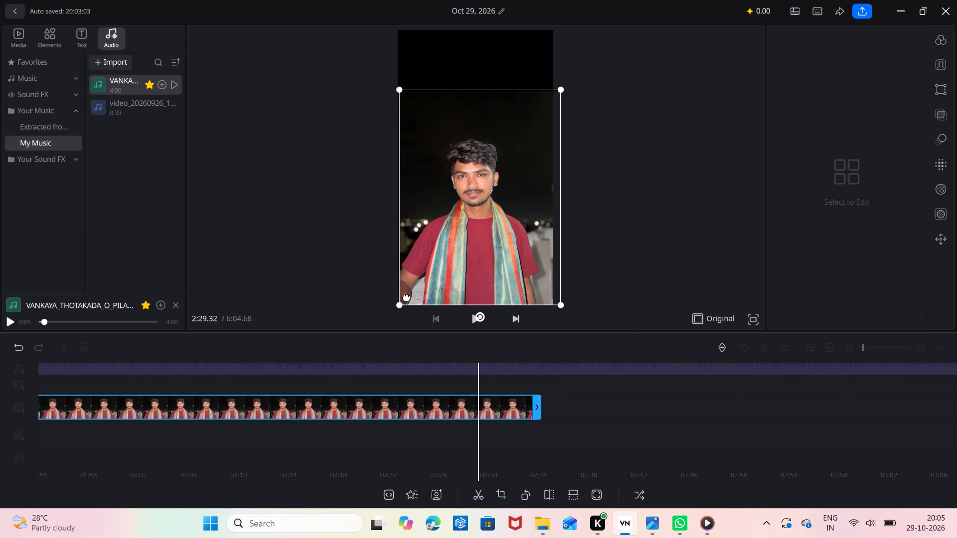
{"action": "left_click", "coordinate": [521, 404]}
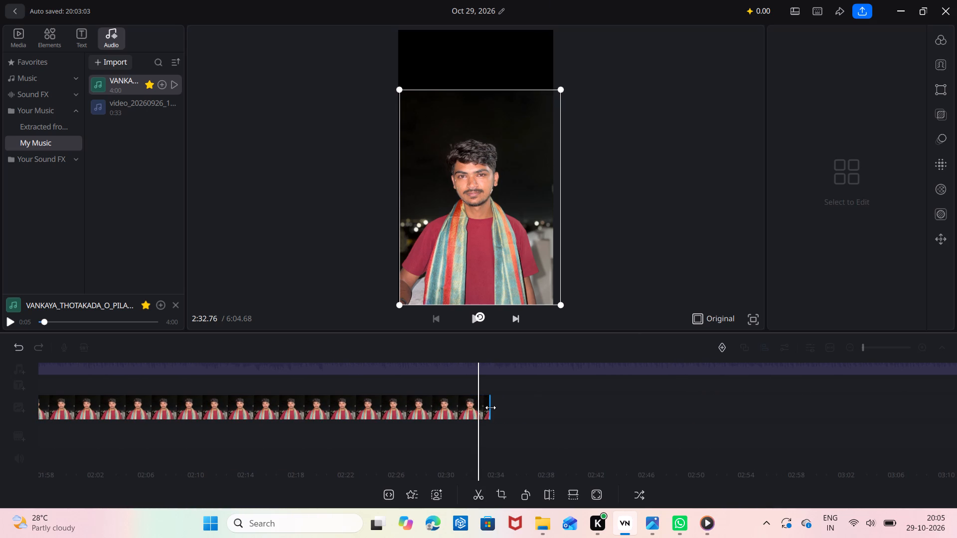
{"action": "left_click_drag", "start_coordinate": [490, 407], "coordinate": [956, 327]}
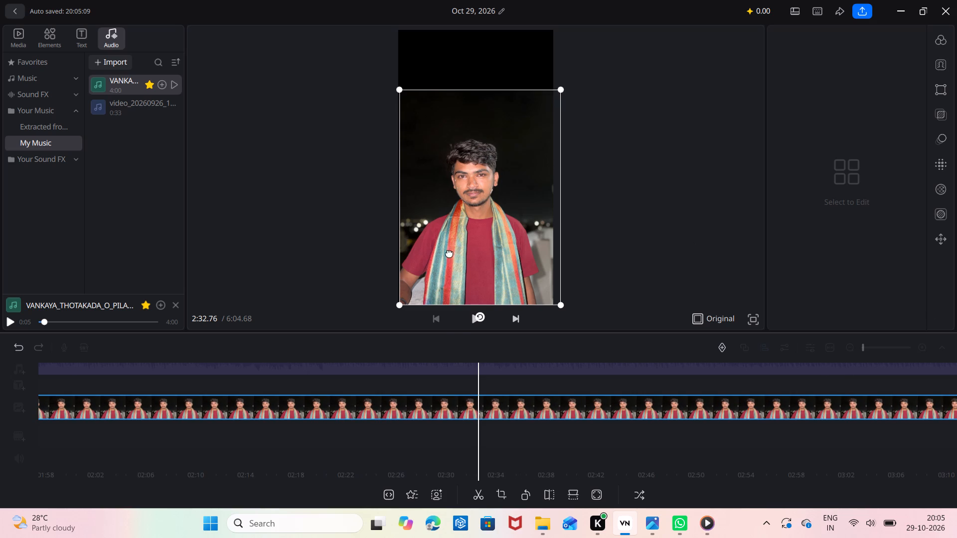
Play the video from about 2:32 to check the extended photo with the song.
{"action": "left_click", "coordinate": [459, 321]}
{"action": "left_click", "coordinate": [473, 317]}
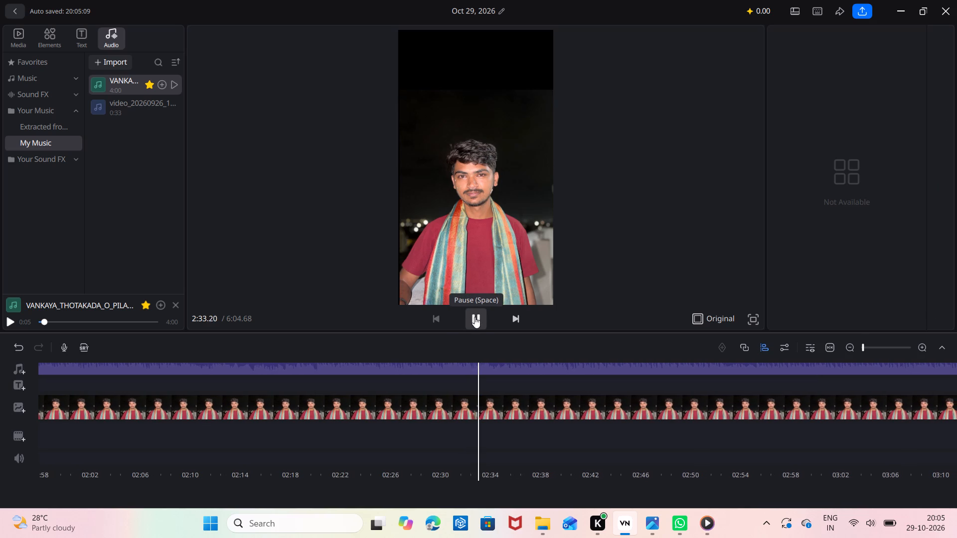